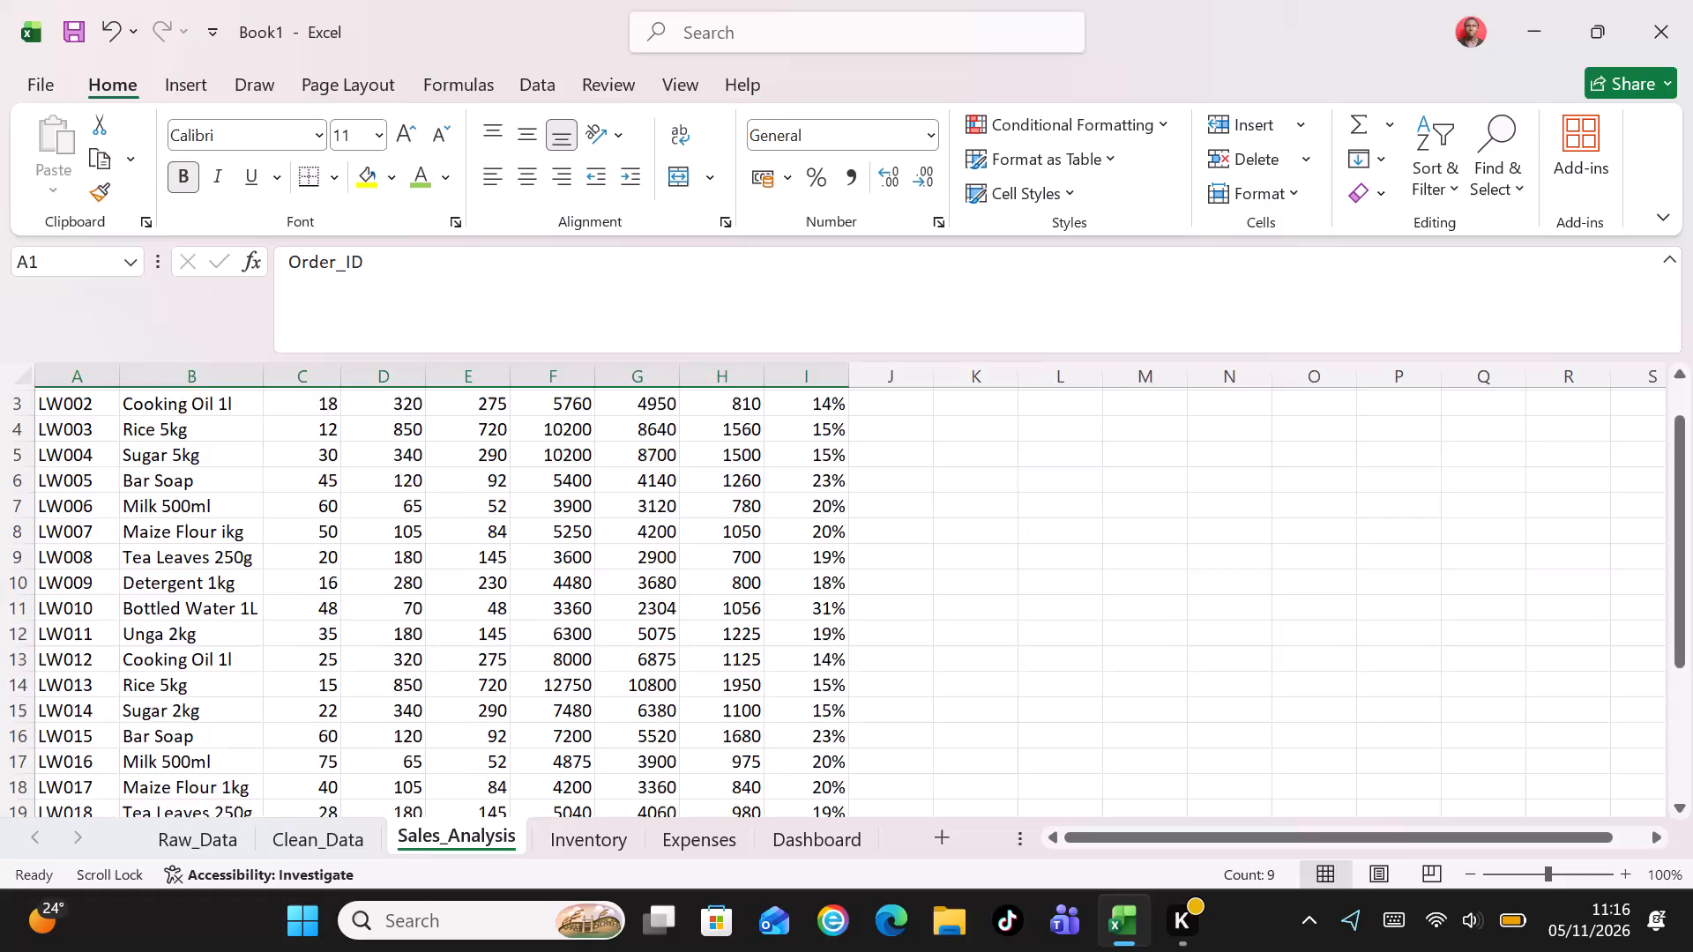
Enter the label TOTAL REVENUE in cell E28, below the sales data on the Sales_Analysis sheet.
{"action": "key", "text": "Down"}
{"action": "key", "text": "Down"}
{"action": "key", "text": "Down"}
{"action": "key", "text": "Down"}
{"action": "key", "text": "Down"}
{"action": "key", "text": "Down"}
{"action": "key", "text": "Down"}
{"action": "key", "text": "Down"}
{"action": "key", "text": "Down"}
{"action": "key", "text": "Down"}
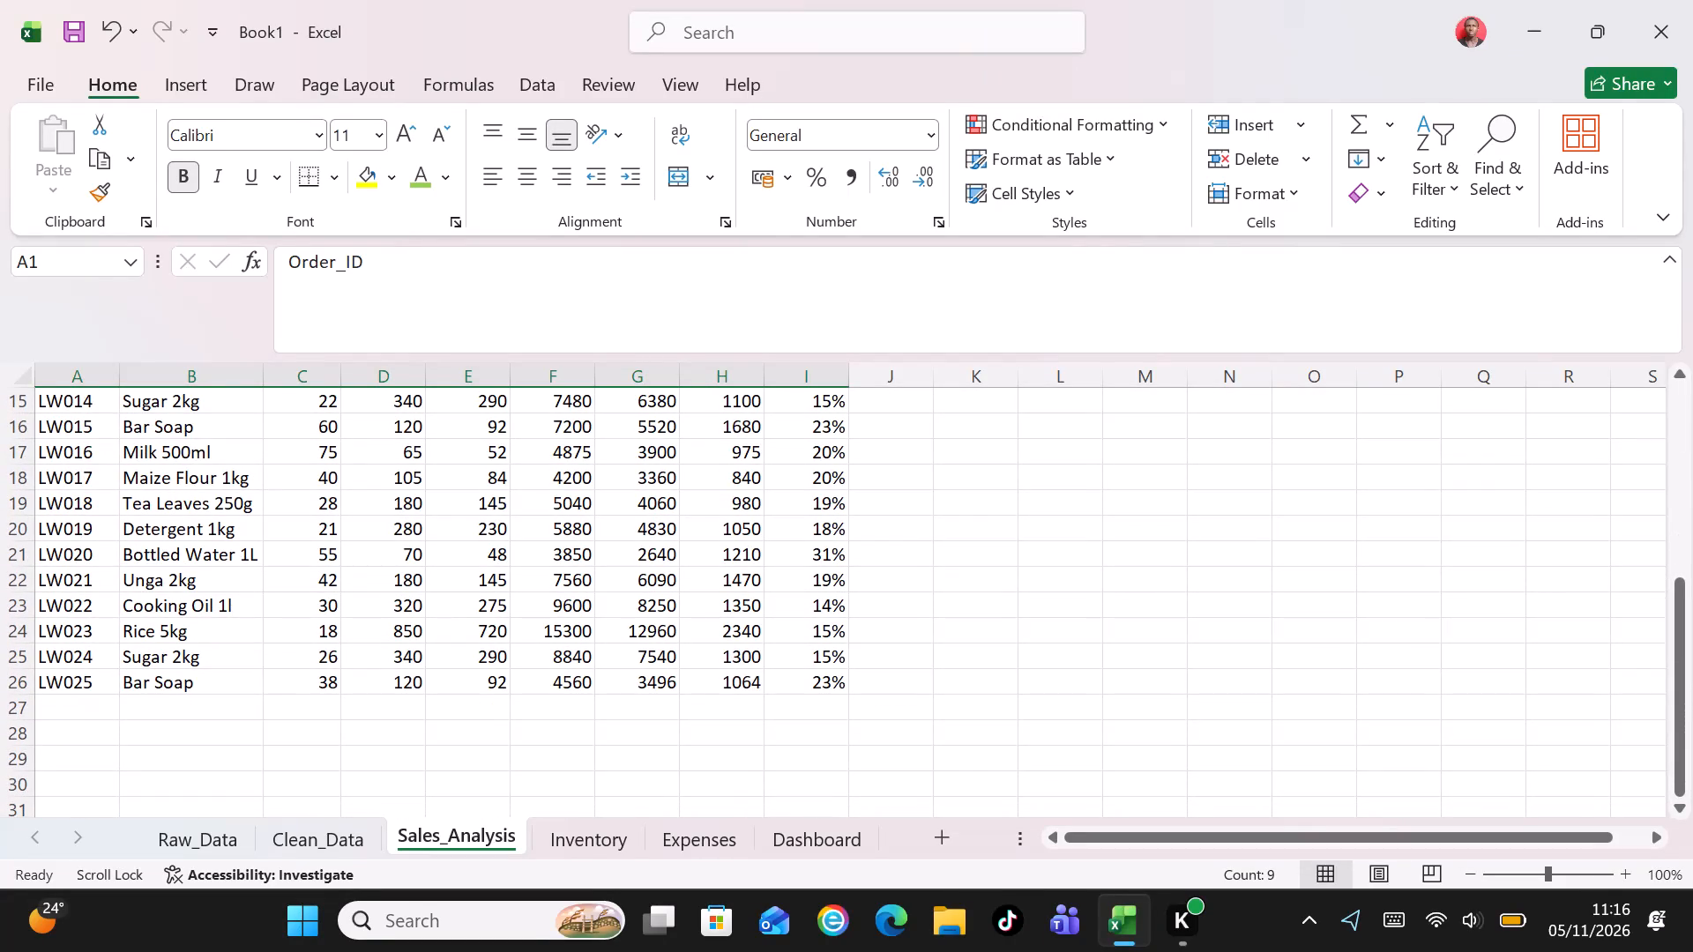
{"action": "left_click", "coordinate": [492, 736]}
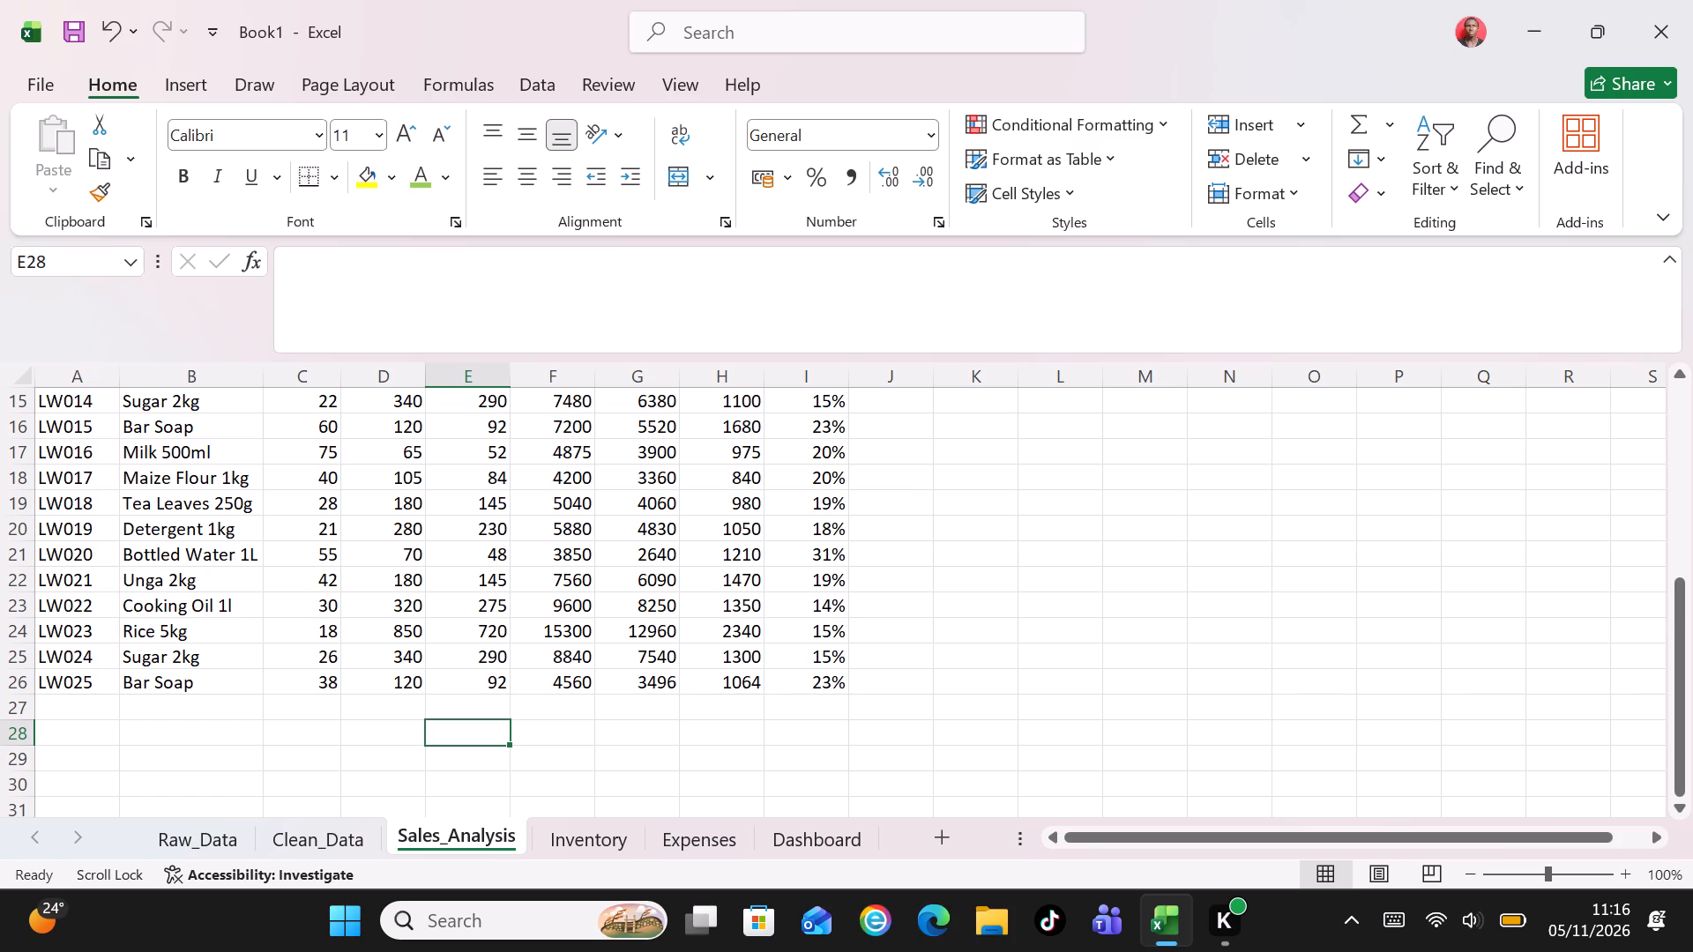
{"action": "type", "text": "to"}
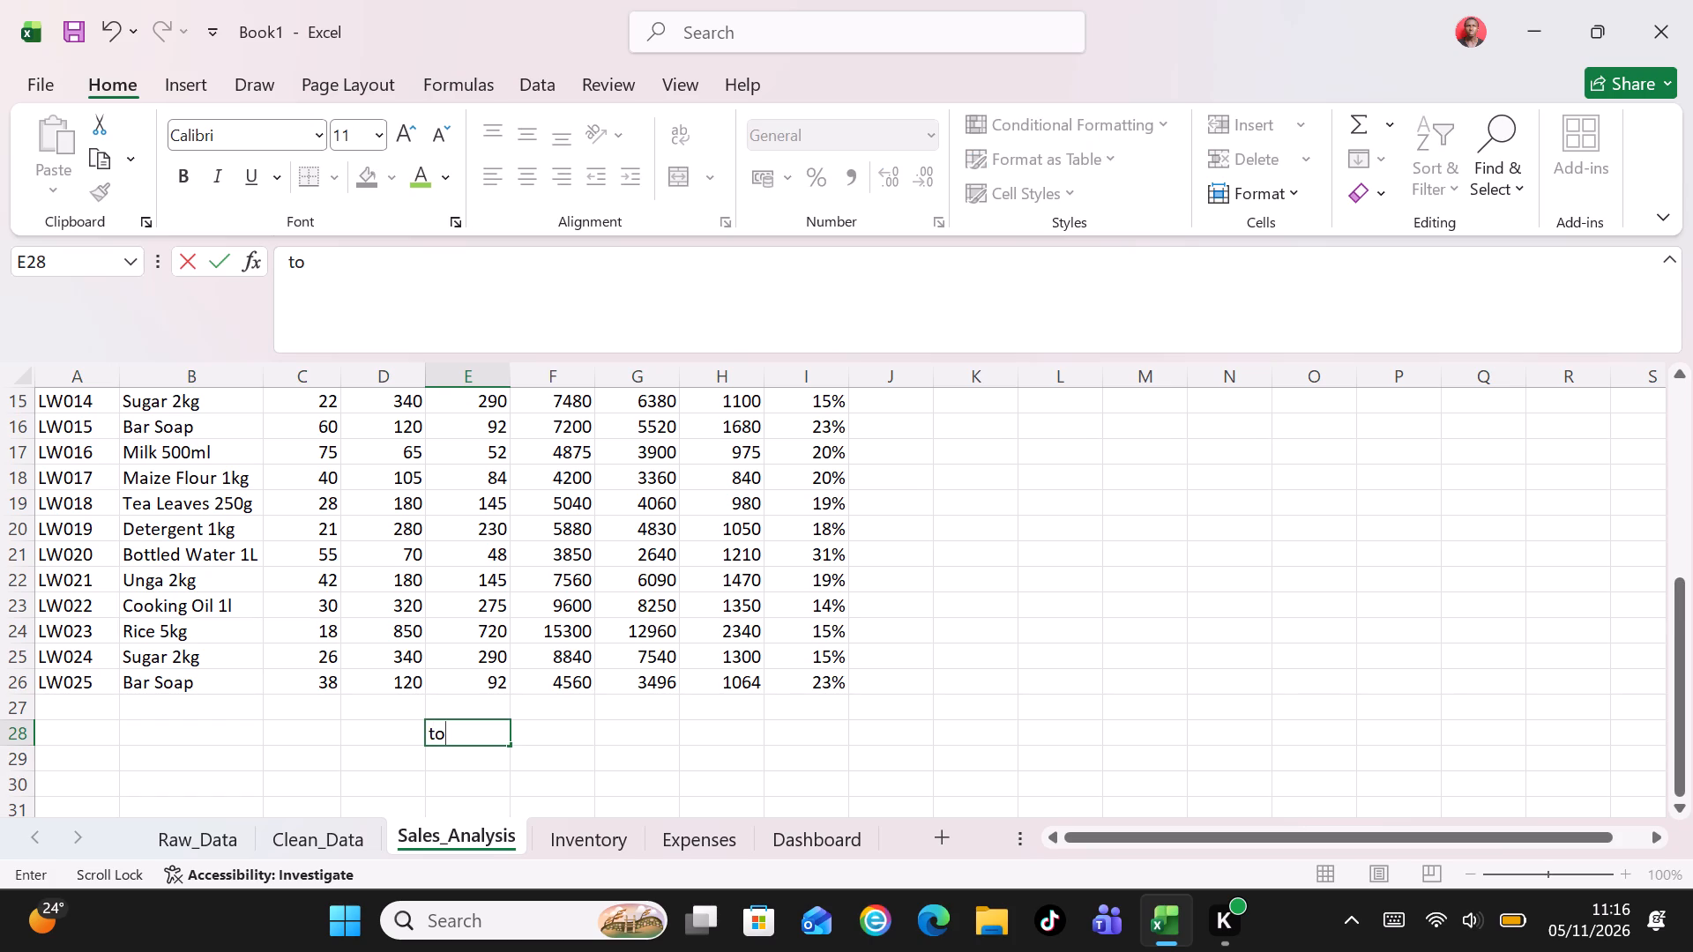
{"action": "key", "text": "BackSpace"}
{"action": "key", "text": "BackSpace"}
{"action": "type", "text": "TOTAL"}
{"action": "key", "text": "space"}
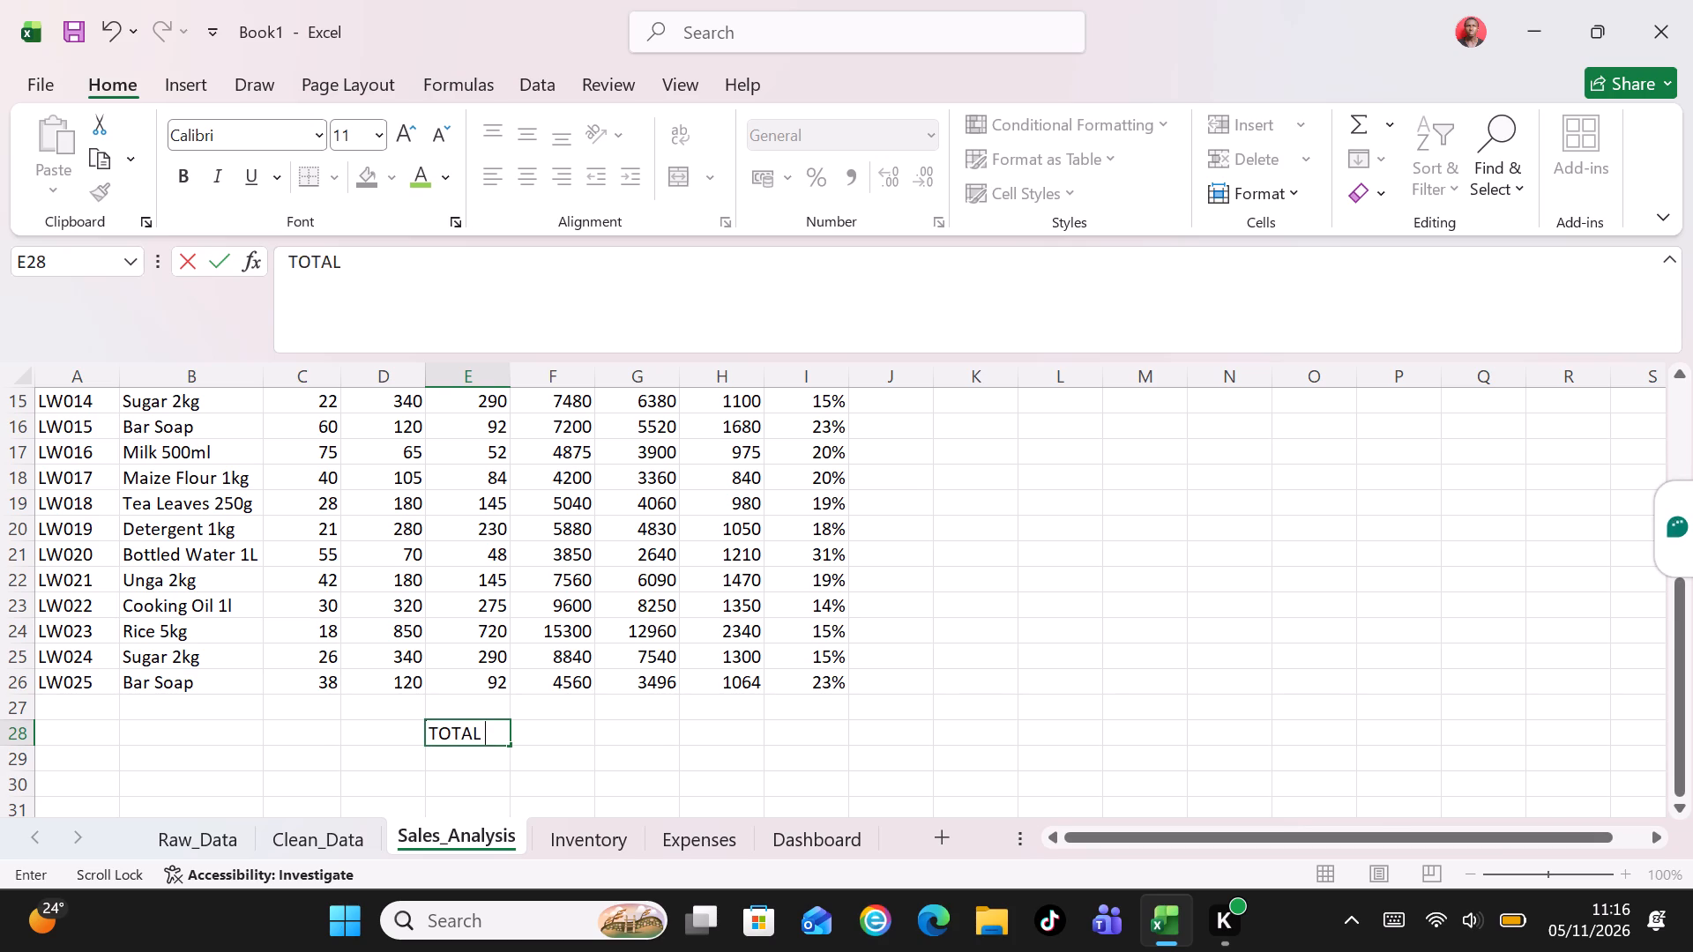
{"action": "type", "text": "REVENUE"}
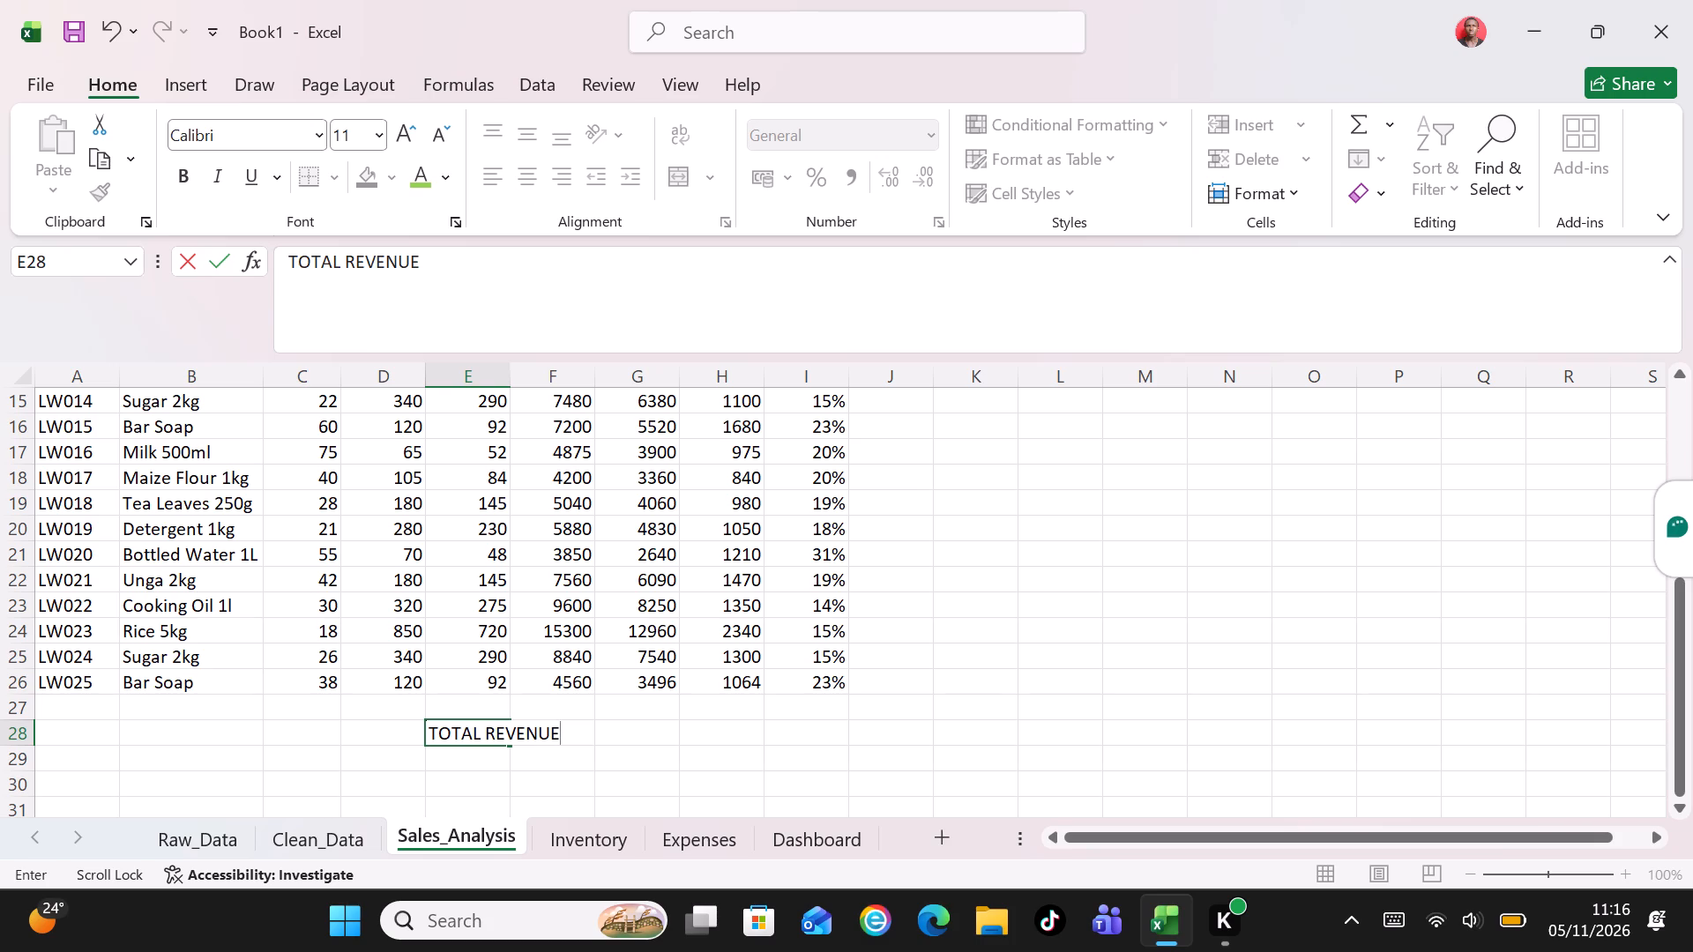
{"action": "key", "text": "Return"}
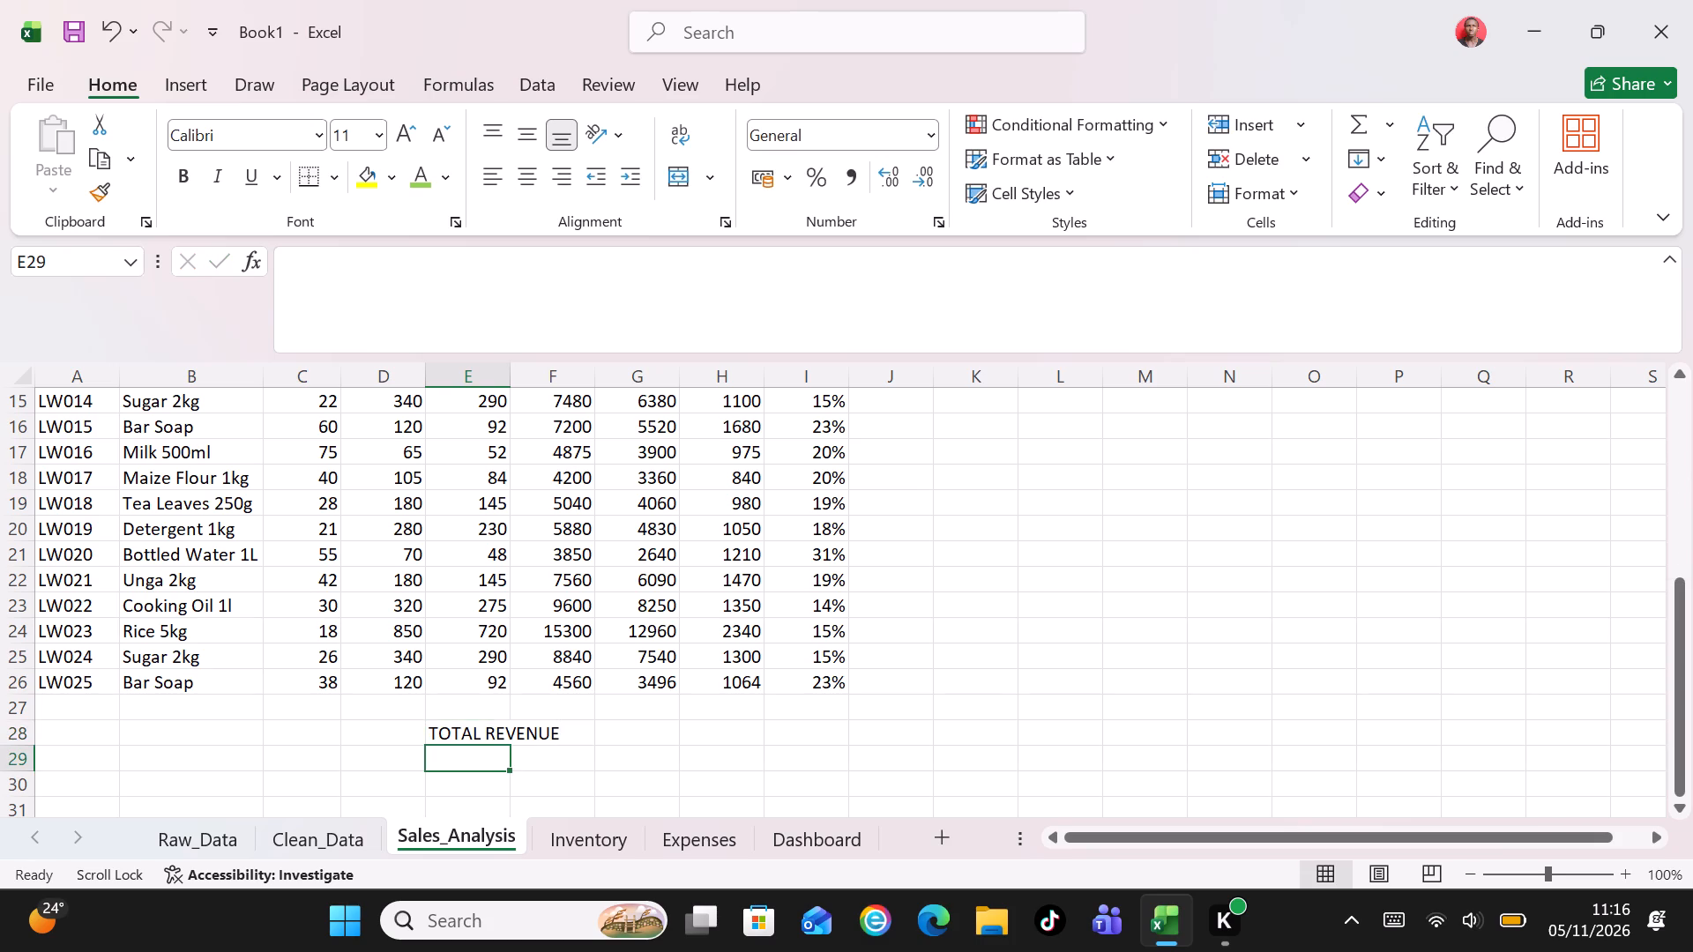
Add the label TOTAL COST OF GOODS SOLD in cell E29.
{"action": "type", "text": "TOTAL"}
{"action": "key", "text": "space"}
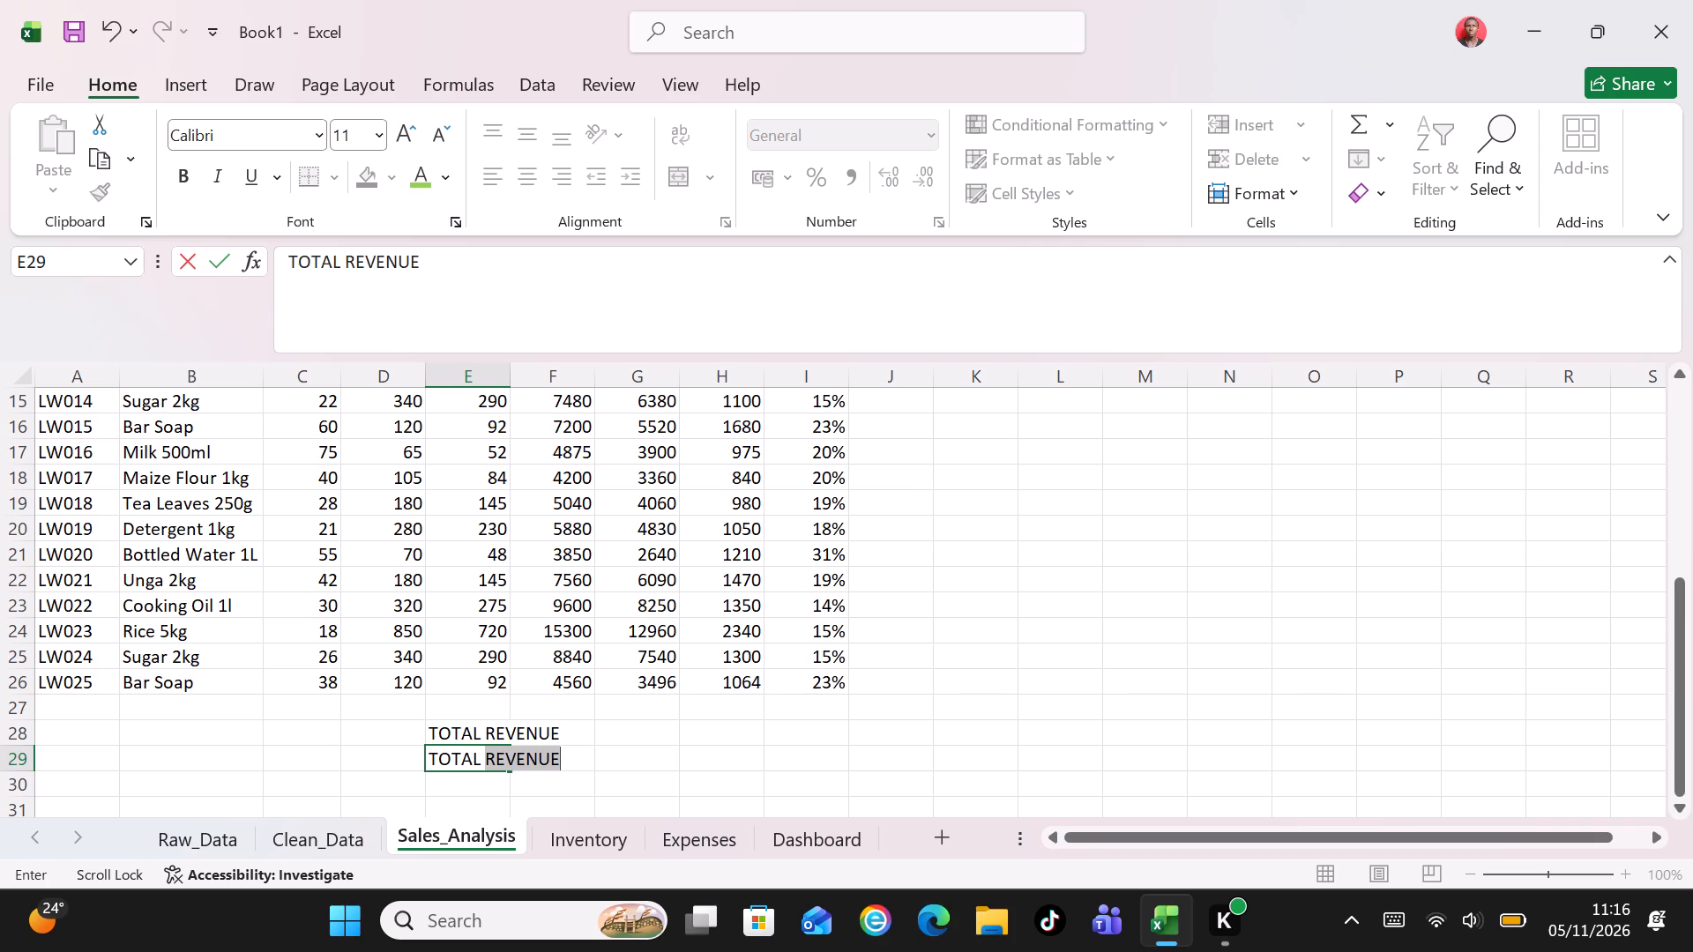
{"action": "type", "text": "COST"}
{"action": "key", "text": "space"}
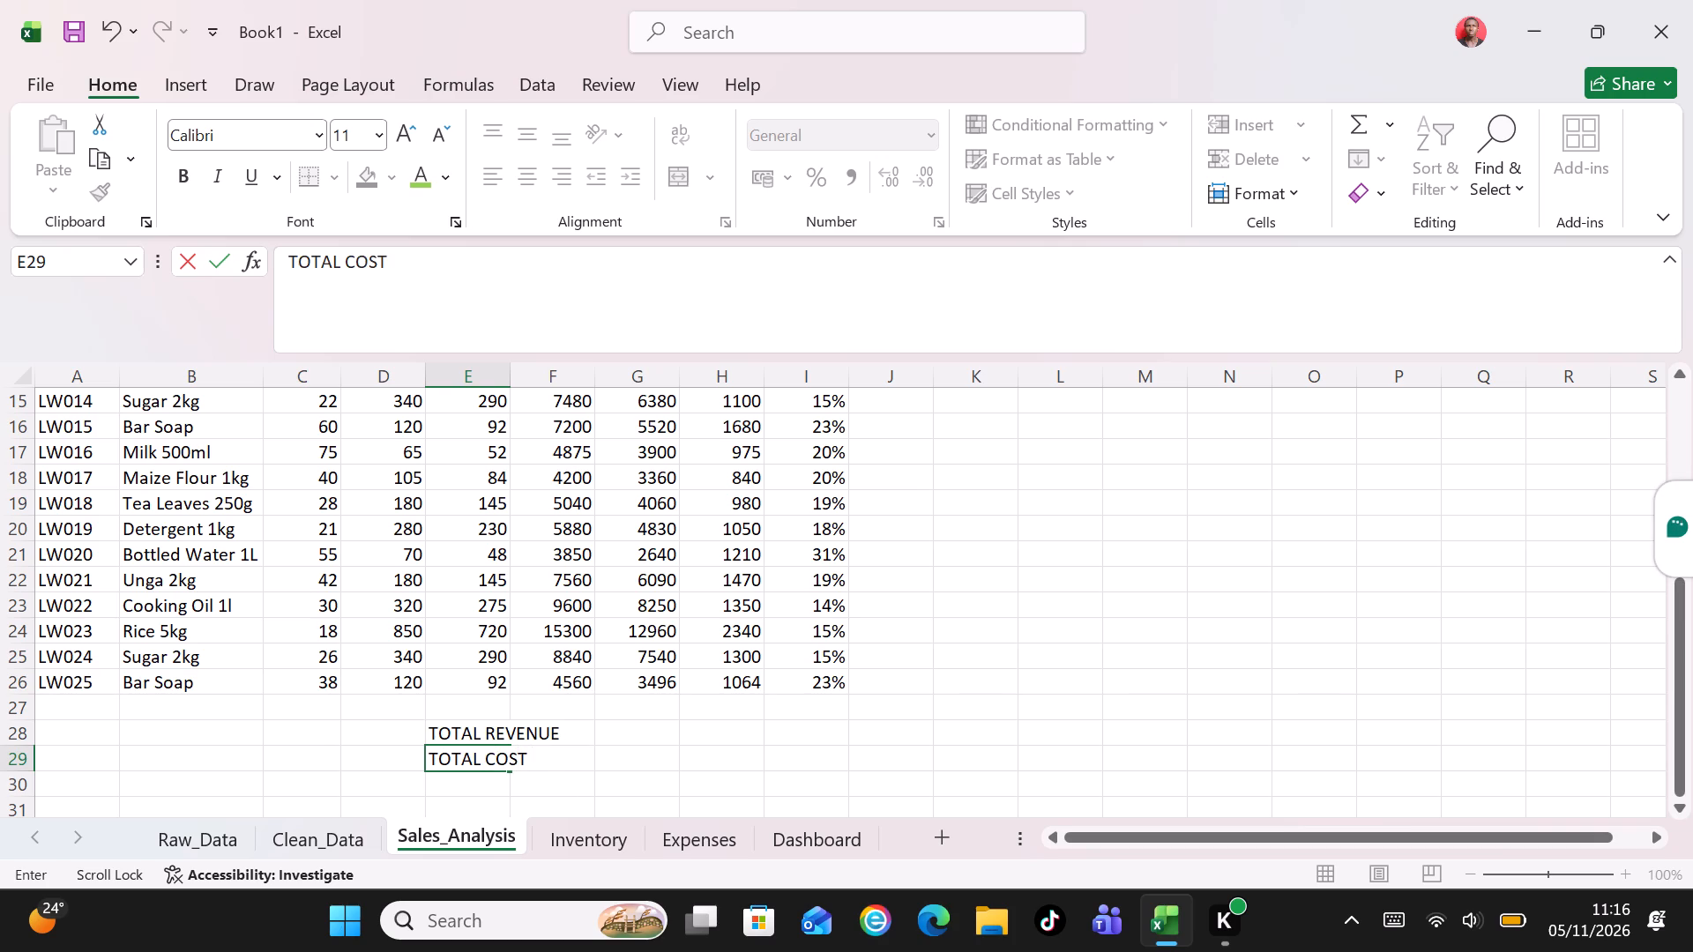
{"action": "type", "text": "OF"}
{"action": "key", "text": "space"}
{"action": "type", "text": "GOODS"}
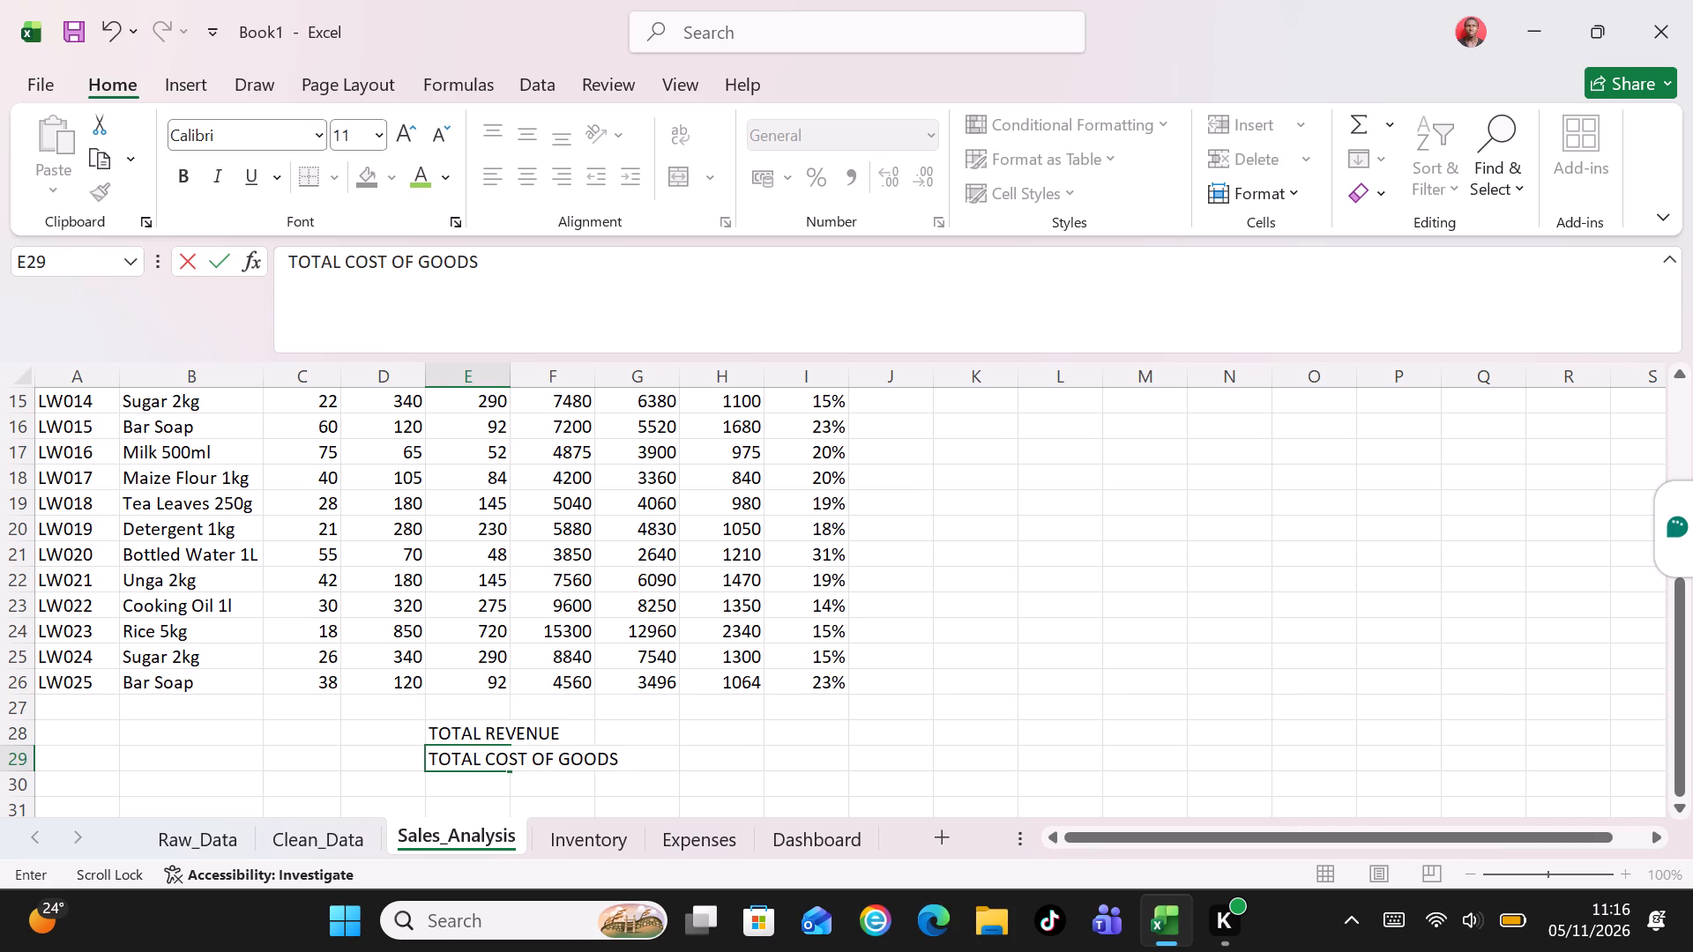
{"action": "key", "text": "space"}
{"action": "key", "text": "s"}
{"action": "type", "text": "OLD"}
{"action": "key", "text": "Return"}
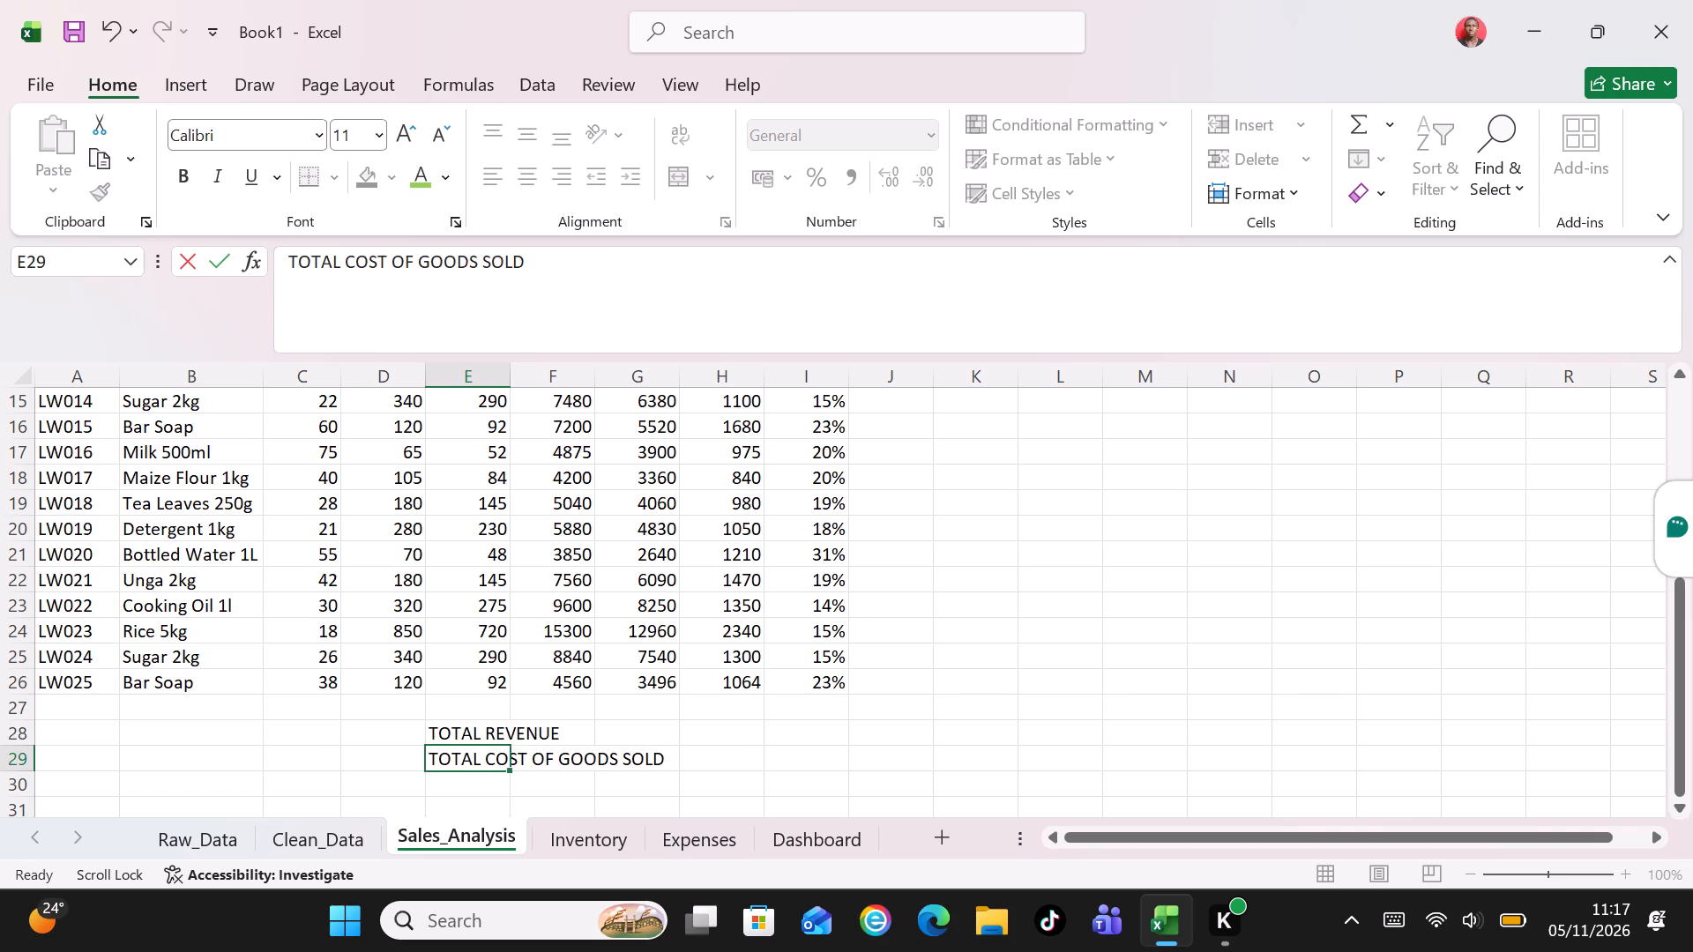
Add the label TOTAL GROSS PROFIT in cell E30.
{"action": "type", "text": "TOTA"}
{"action": "type", "text": "L"}
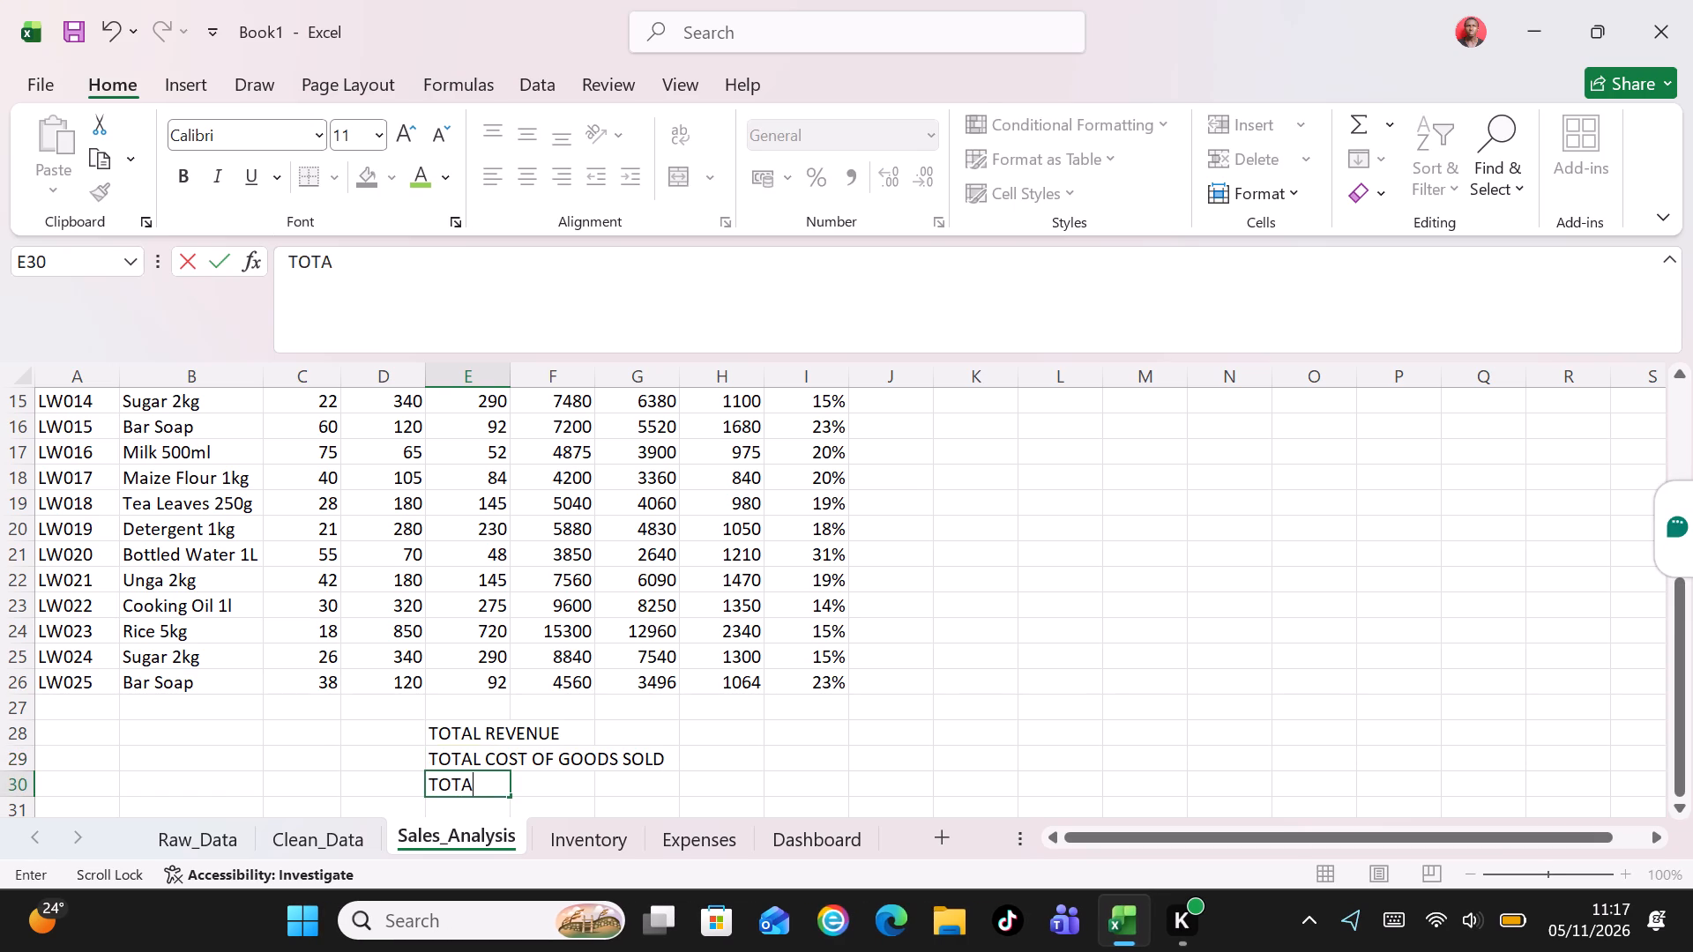
{"action": "key", "text": "space"}
{"action": "type", "text": "GROSS"}
{"action": "key", "text": "space"}
{"action": "type", "text": "PROFIT"}
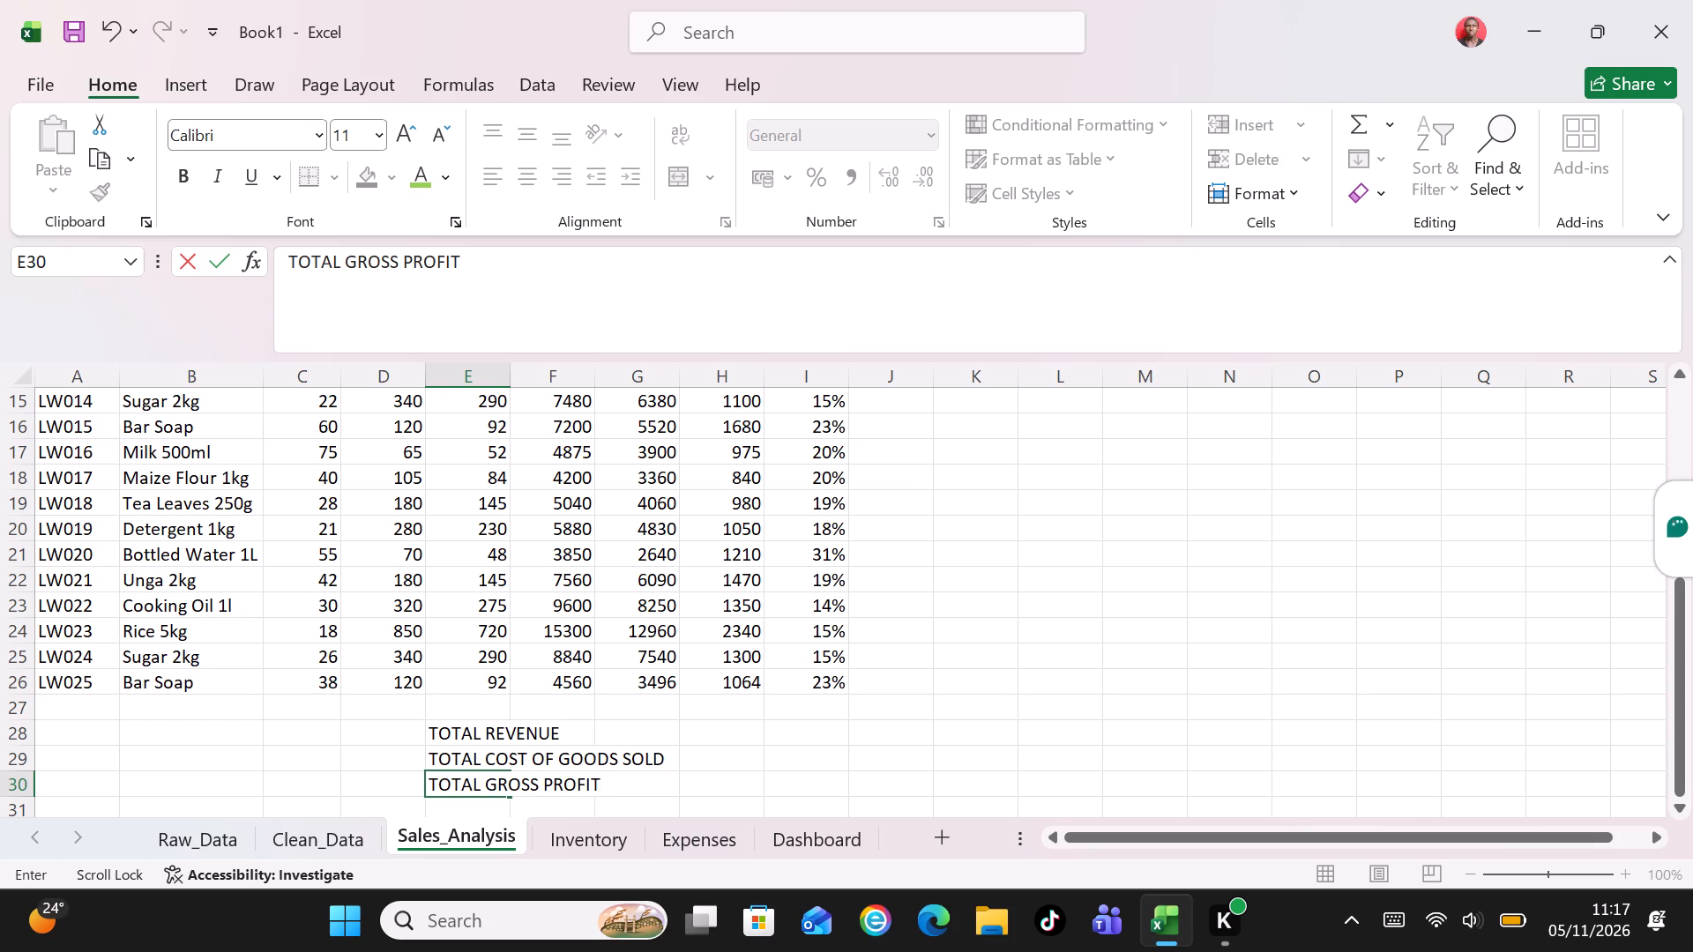
{"action": "key", "text": "Return"}
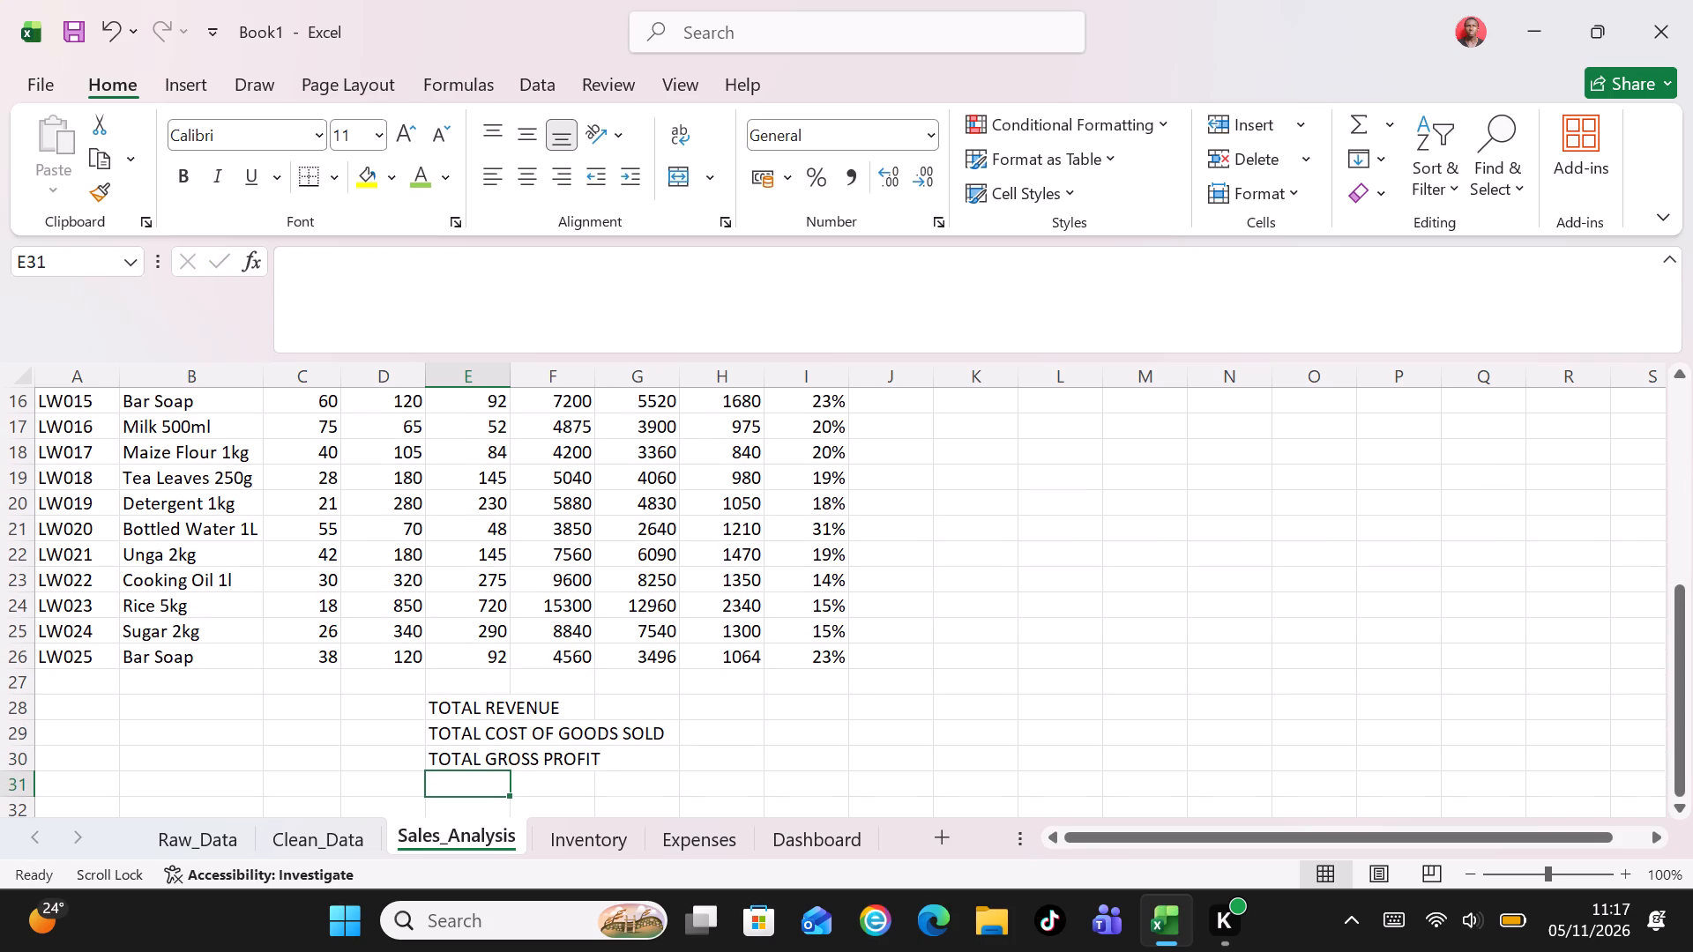
Add the label AVERAGE PROFIT MARGIN in cell E31.
{"action": "type", "text": "AVERAGE"}
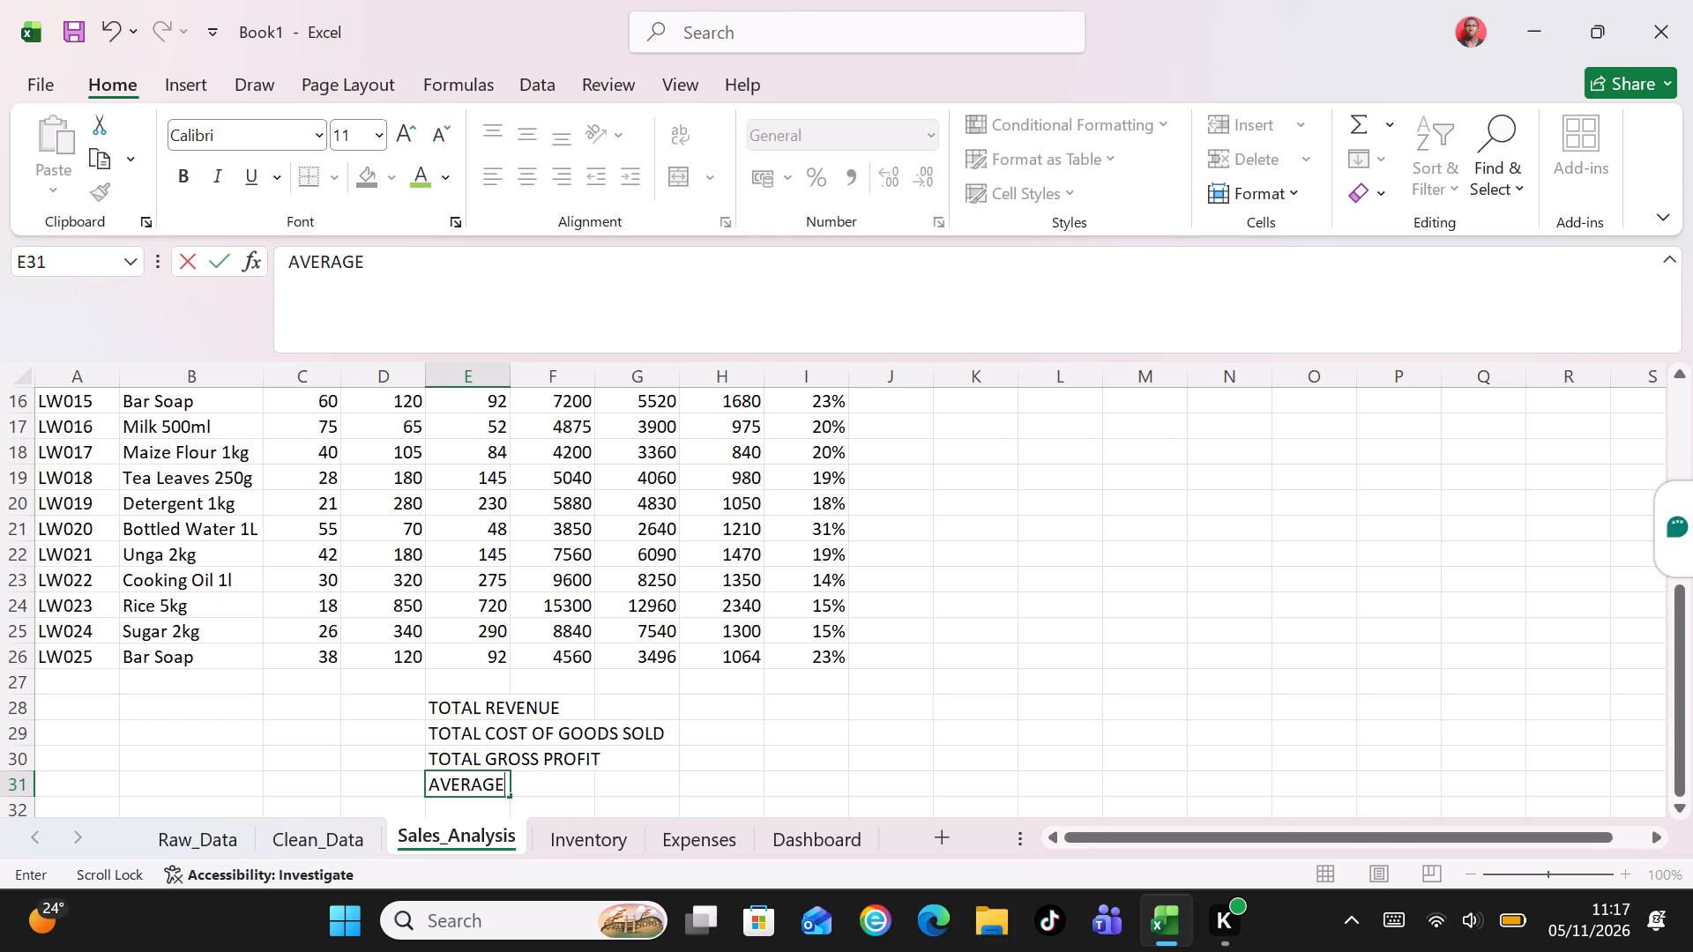
{"action": "key", "text": "space"}
{"action": "type", "text": "PROFIT"}
{"action": "key", "text": "space"}
{"action": "type", "text": "MARGIN"}
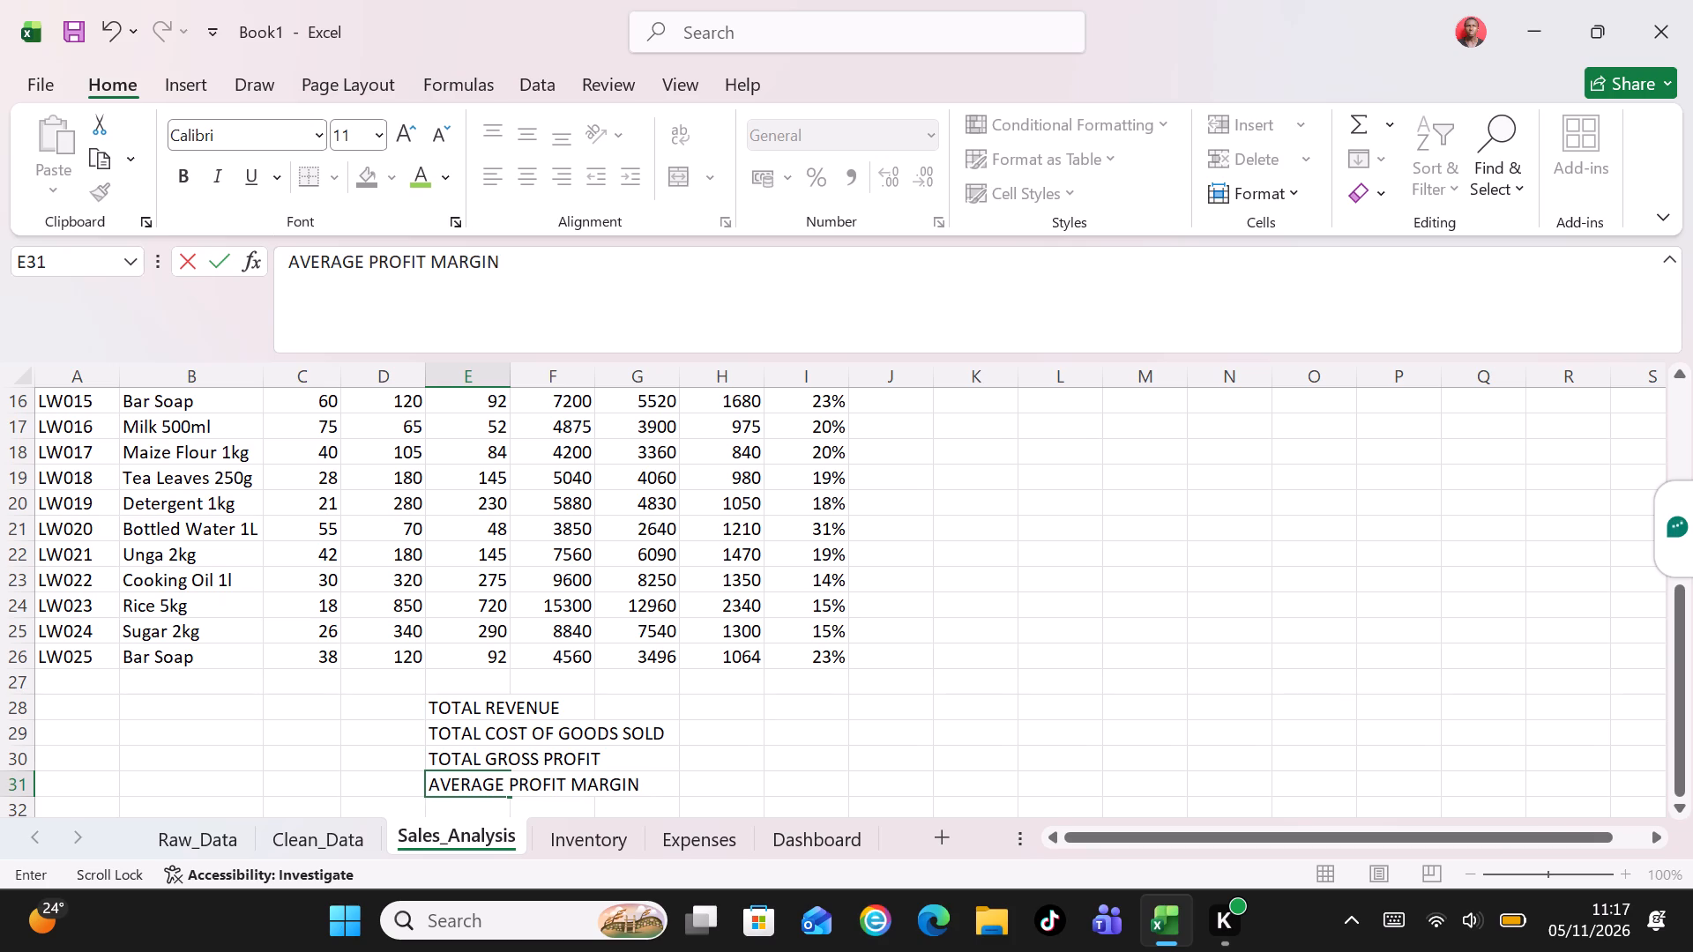
Auto-fit the width of column E so that the full summary labels fit.
{"action": "key", "text": "Page_Up"}
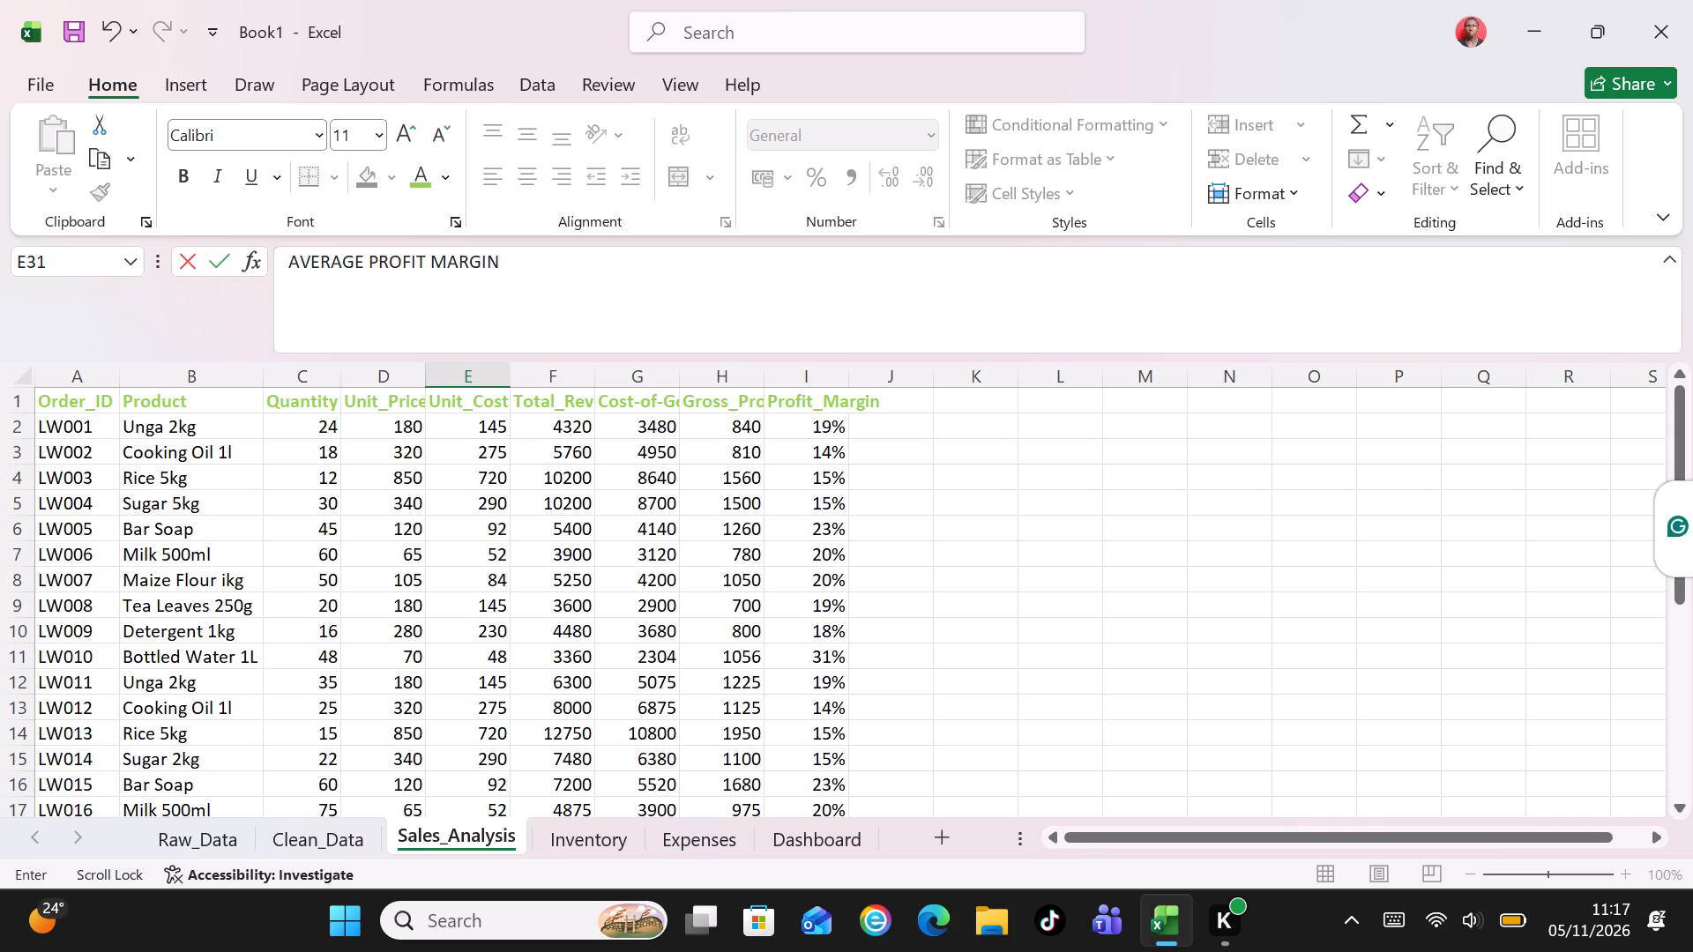
{"action": "left_click", "coordinate": [482, 398]}
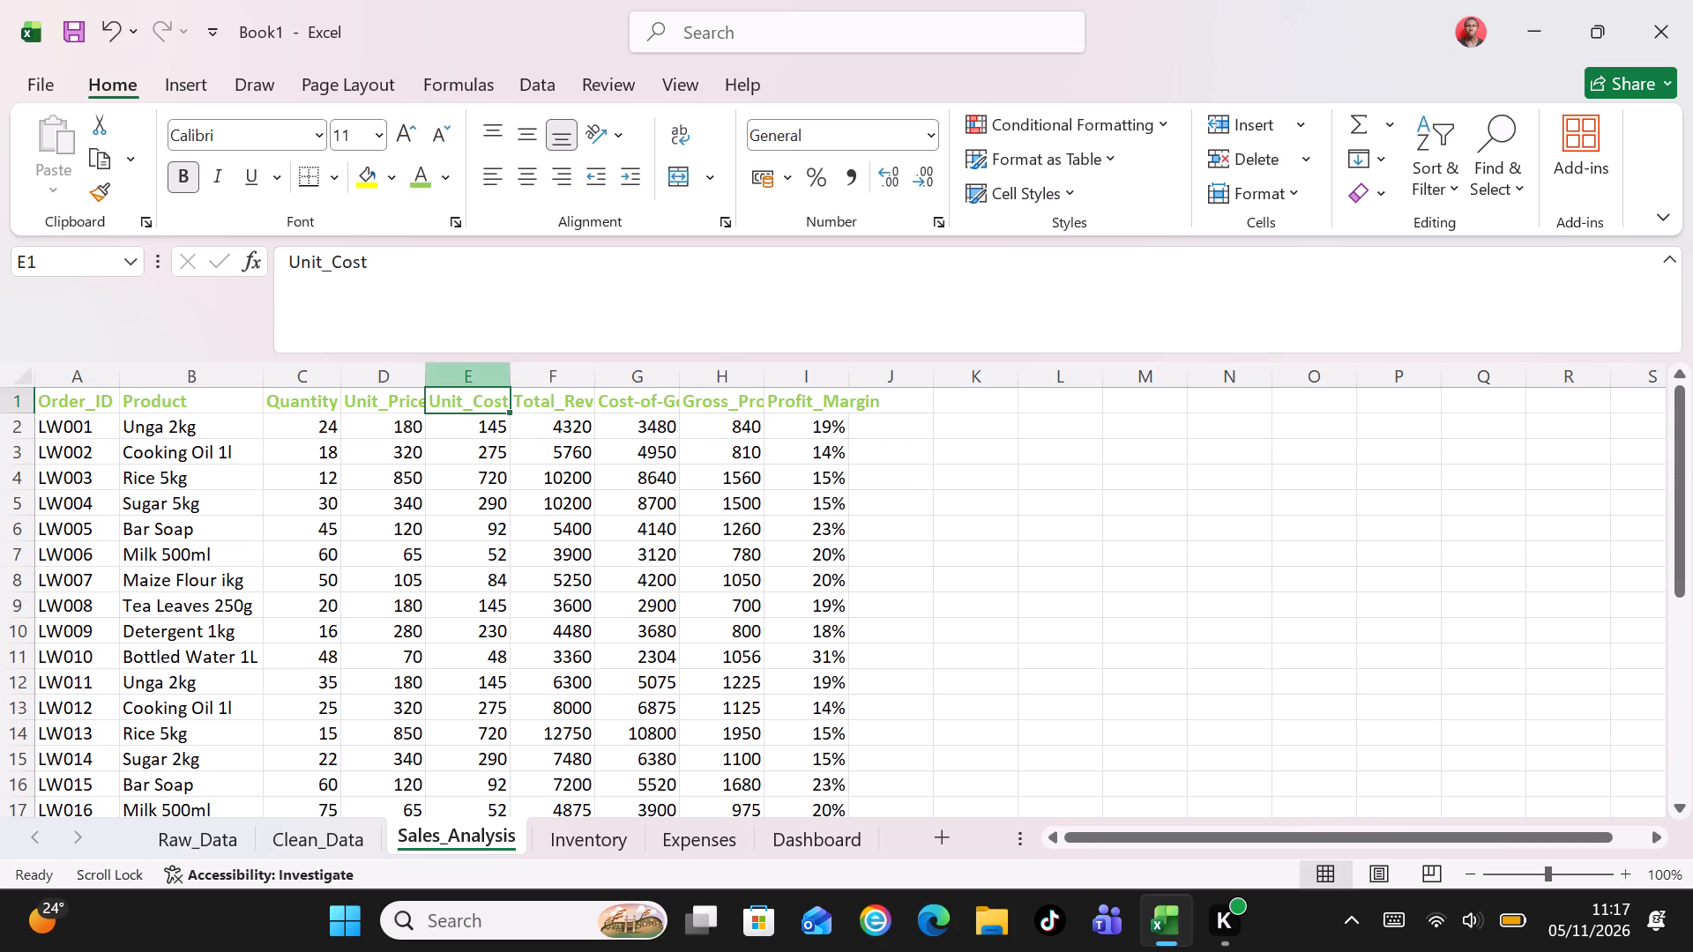
{"action": "triple_click", "coordinate": [510, 385]}
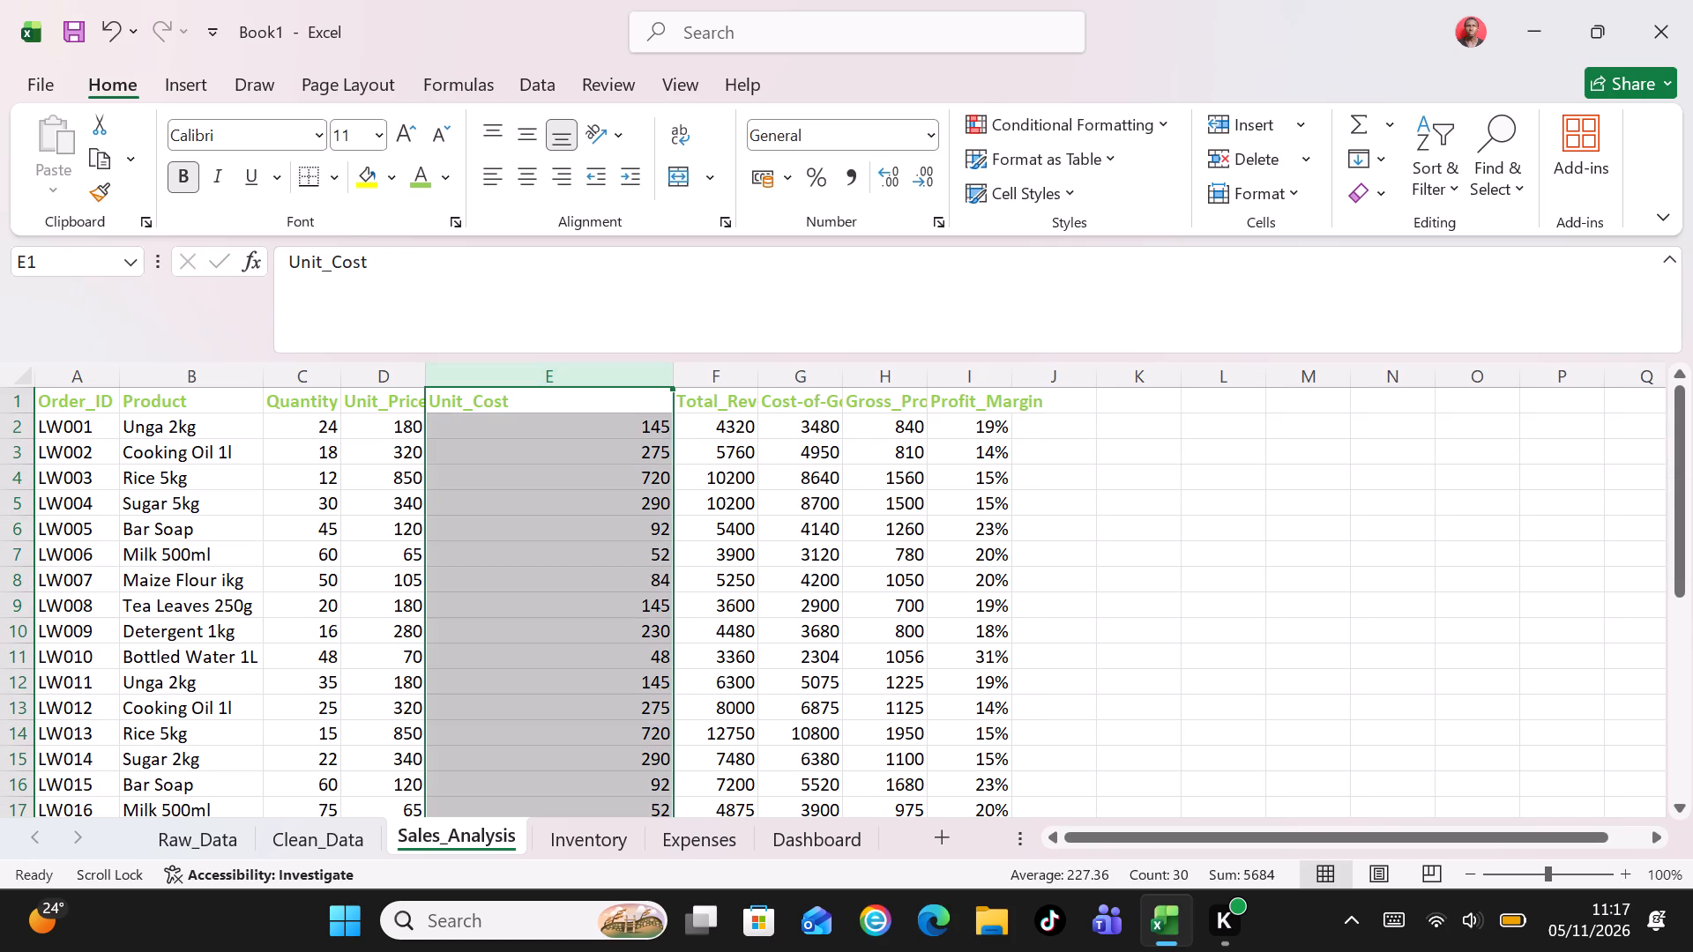
Calculate the total revenue in cell F28 with the formula =SUM(F2:F26).
{"action": "key", "text": "Page_Down"}
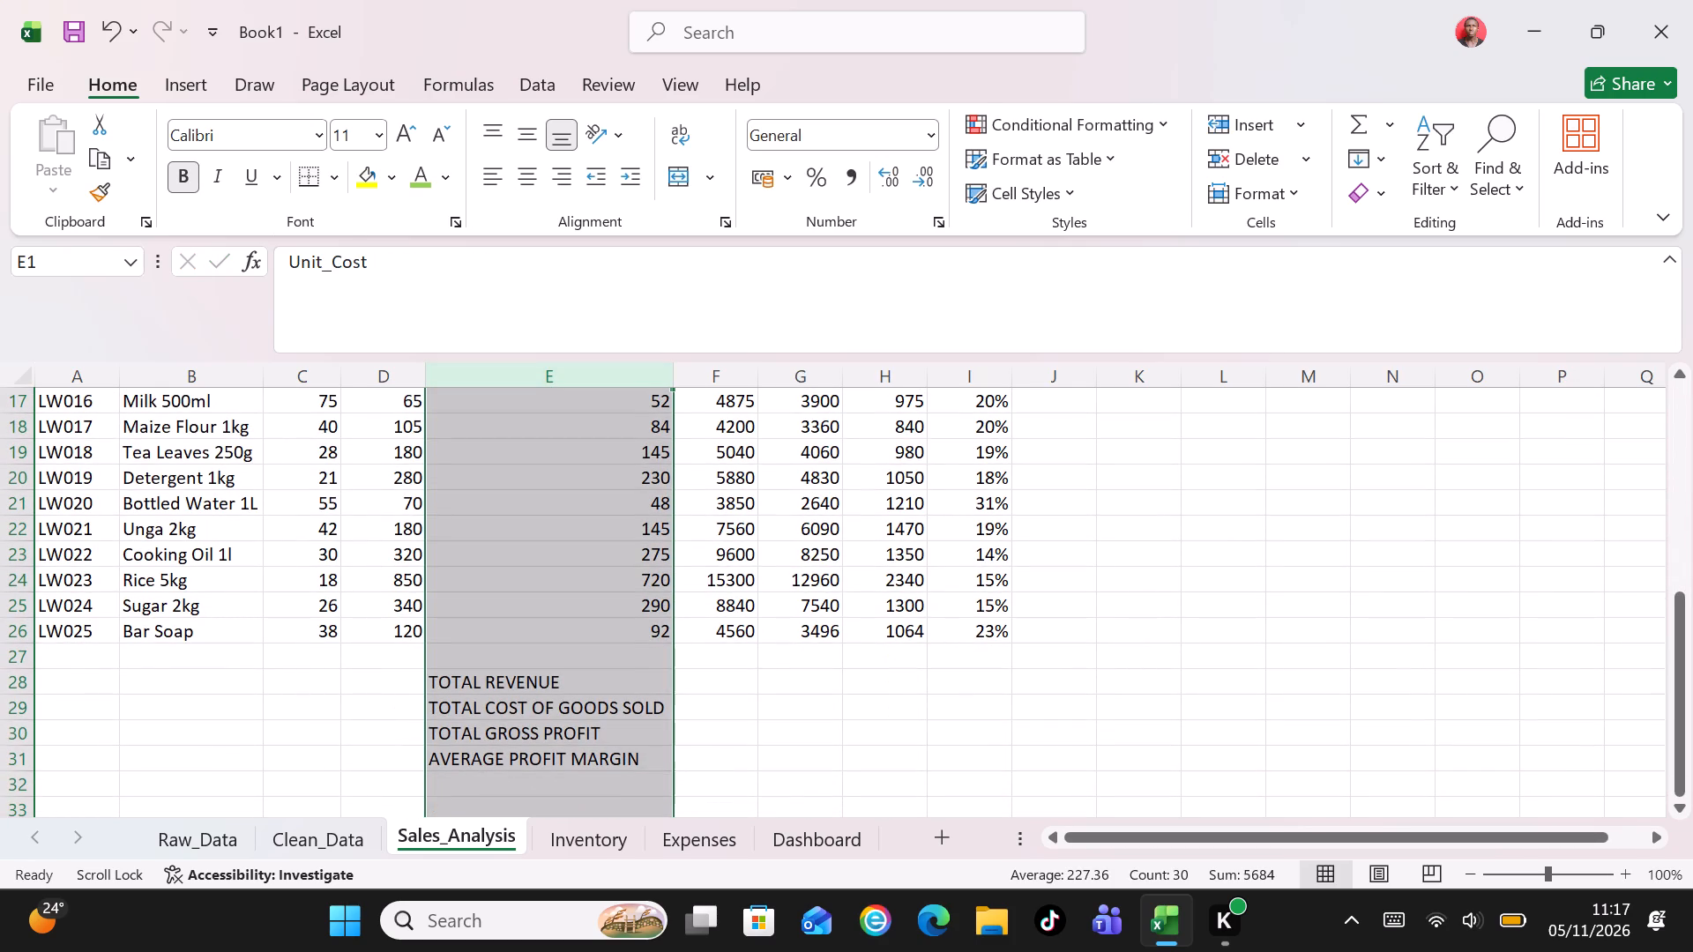
{"action": "left_click", "coordinate": [712, 688]}
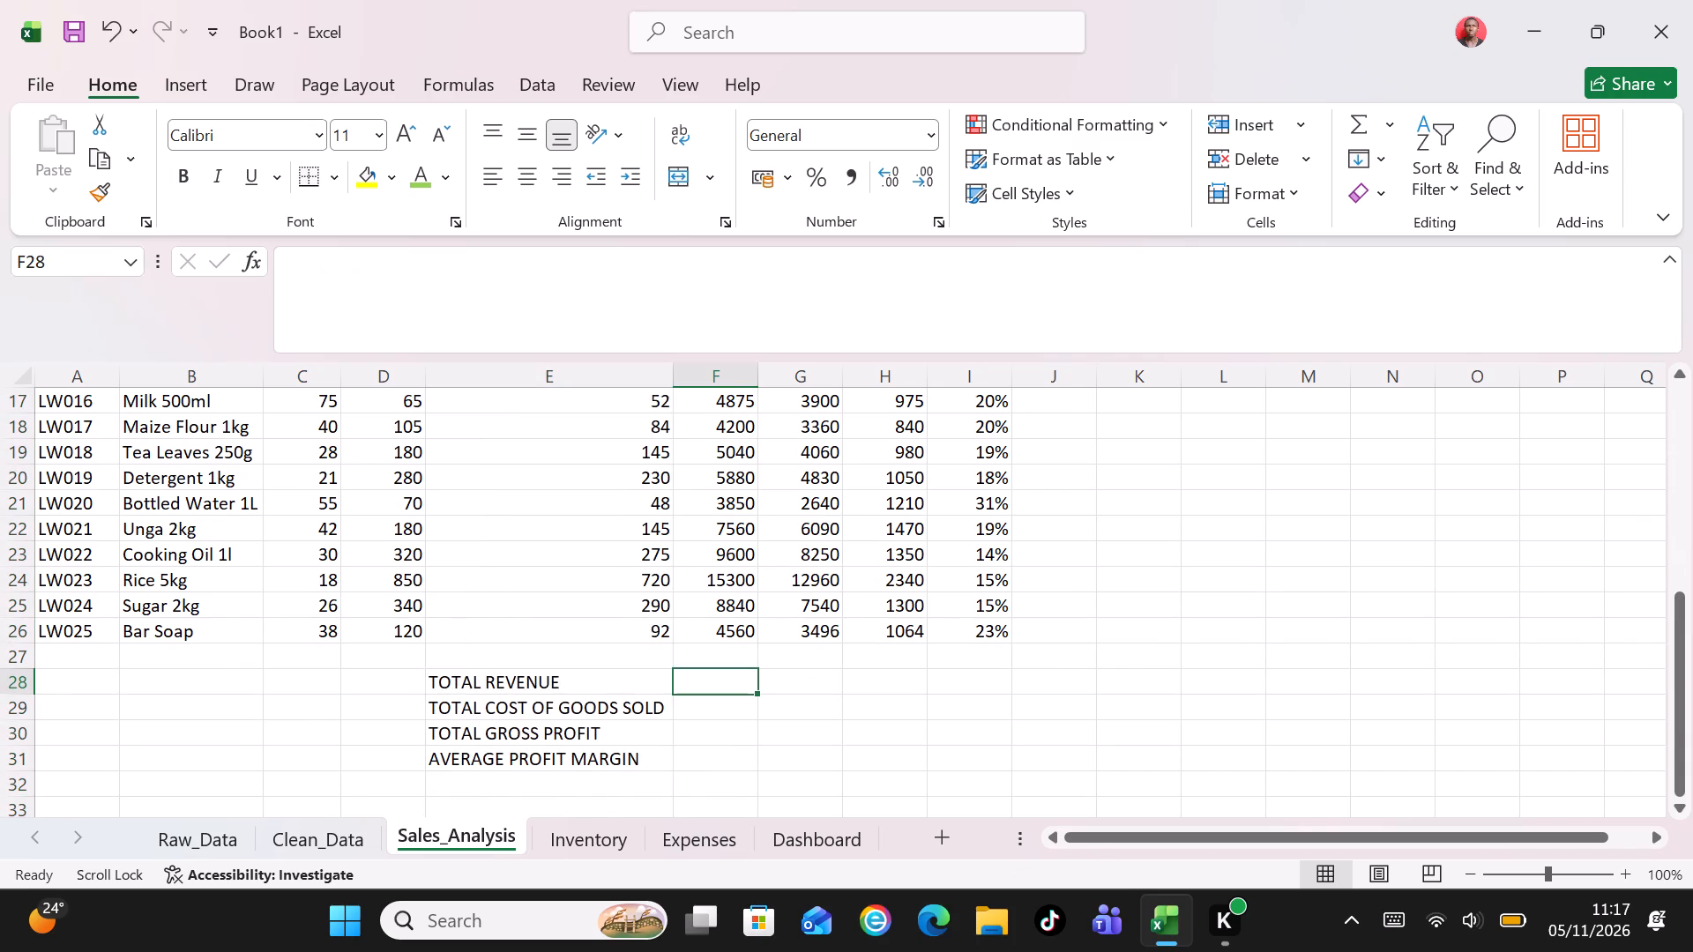
{"action": "key", "text": "equal"}
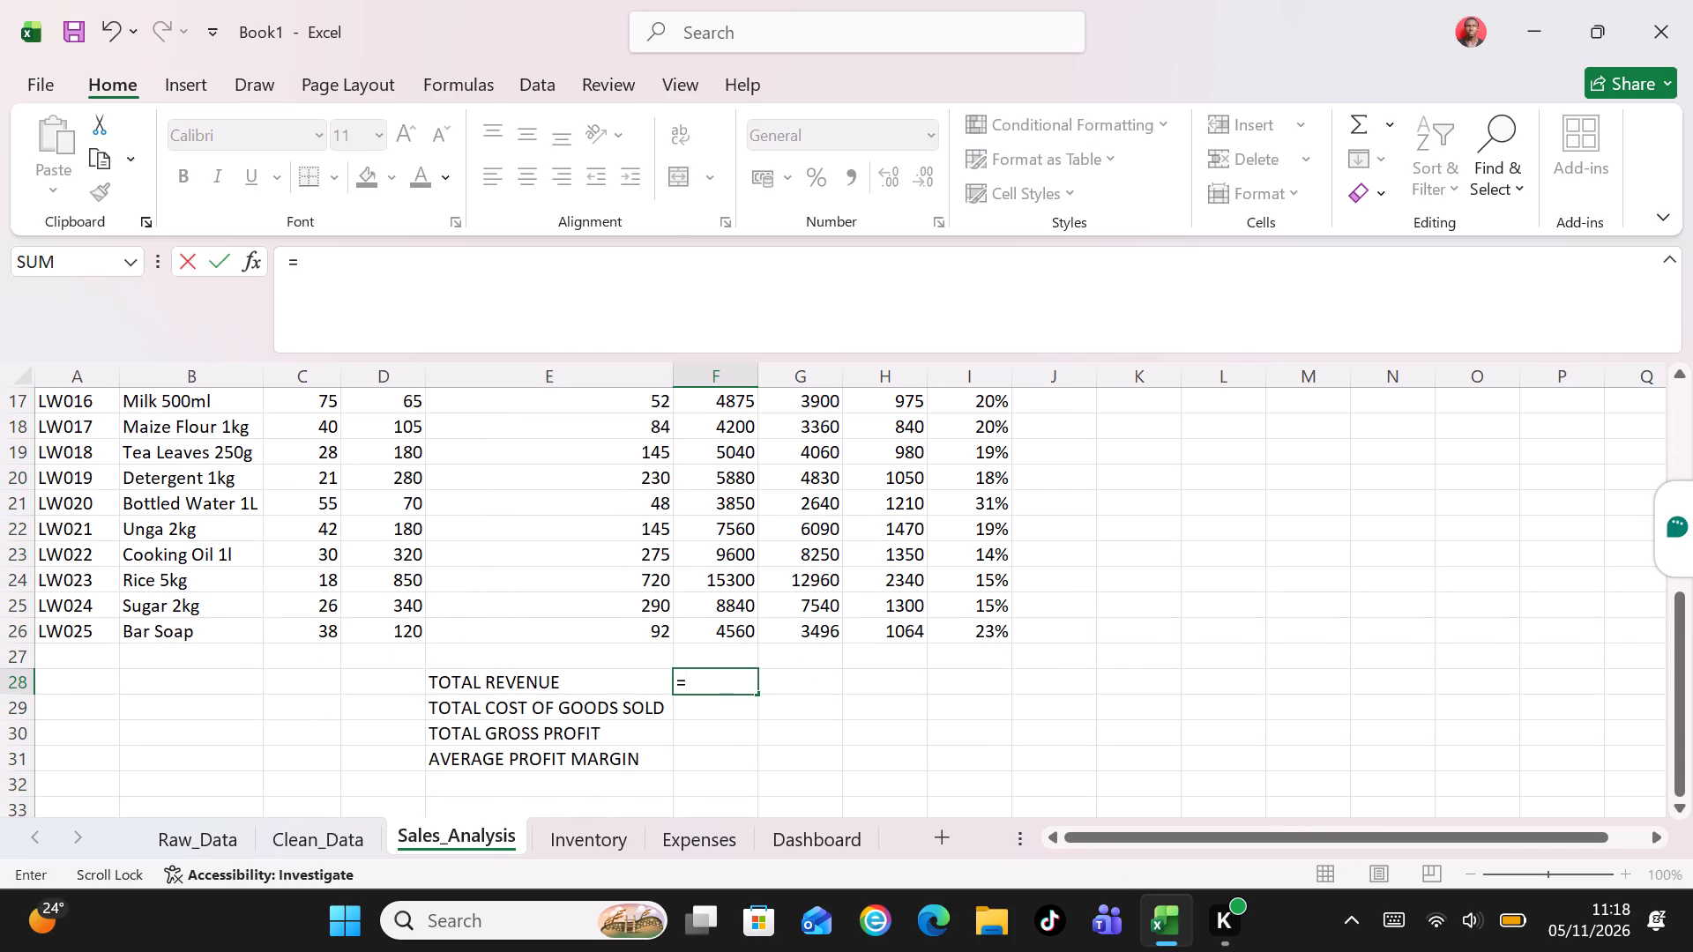
{"action": "type", "text": "SUM"}
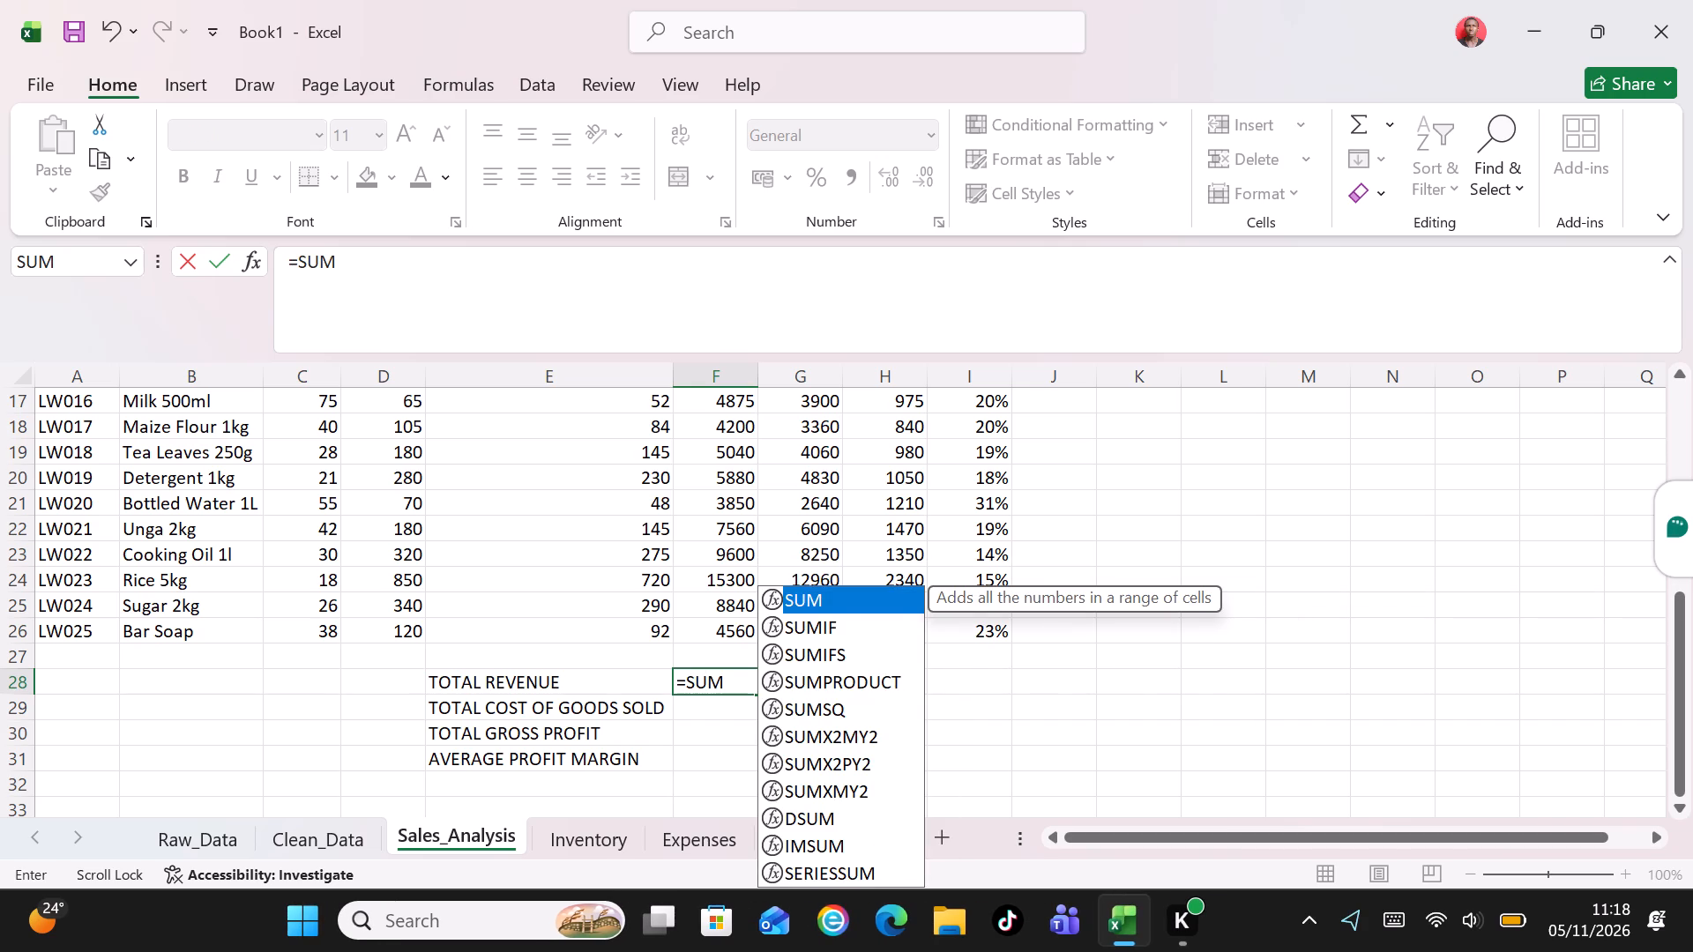
{"action": "key", "text": "shift+parenleft"}
{"action": "type", "text": "F2"}
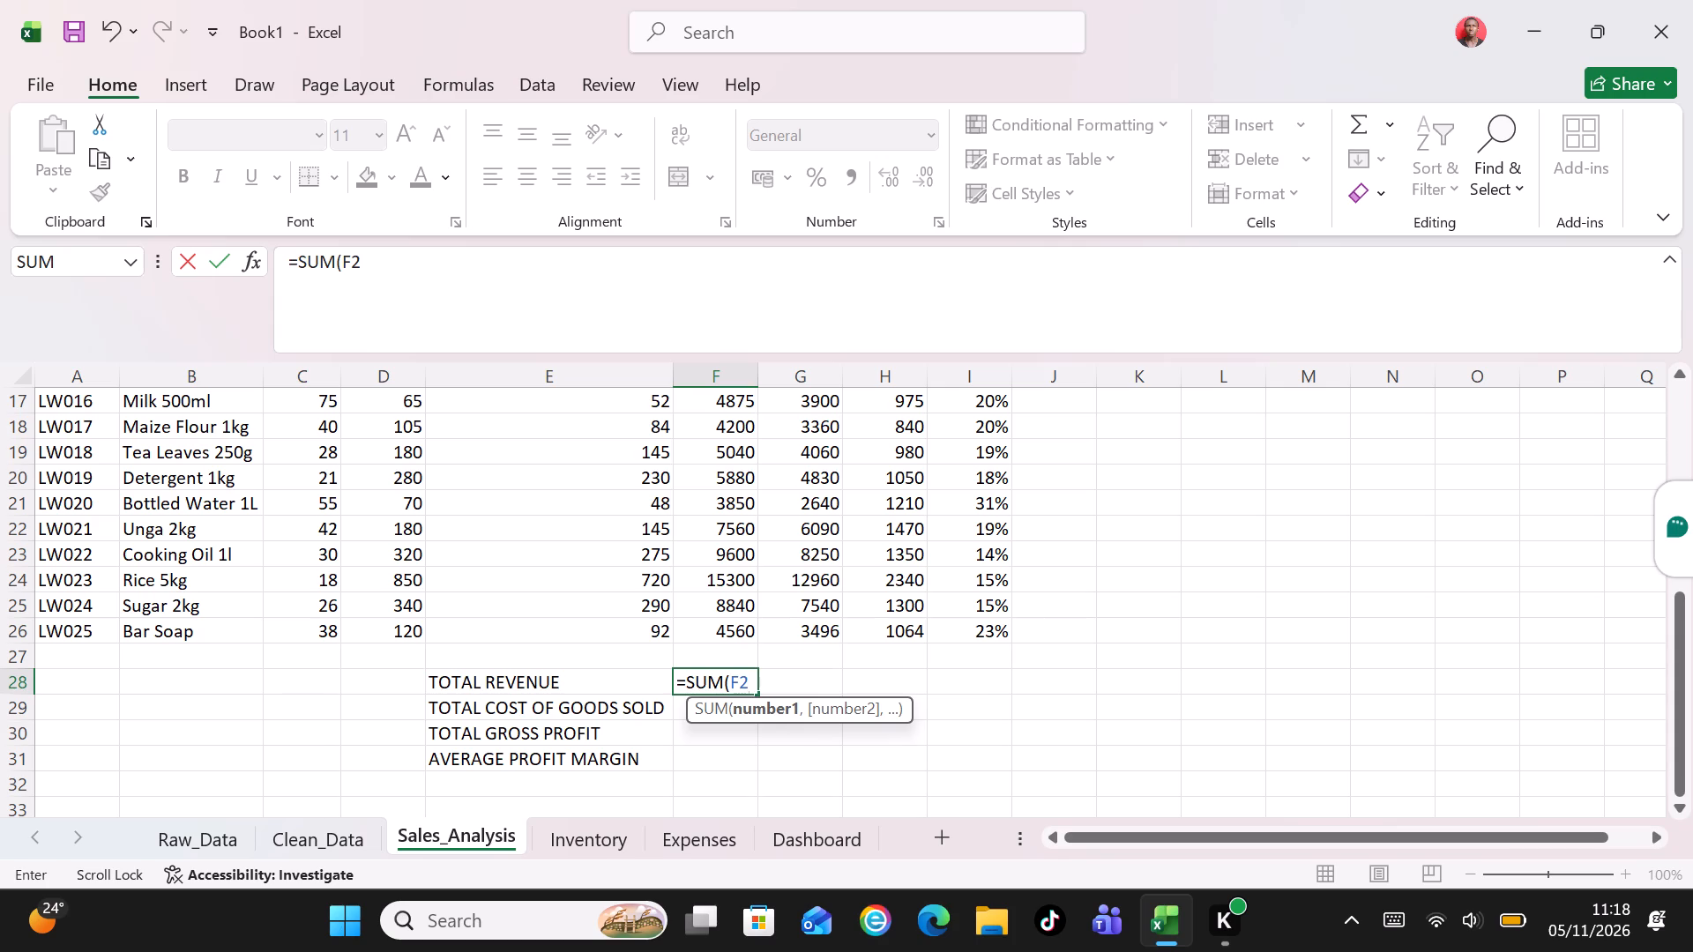
{"action": "key", "text": "shift+colon"}
{"action": "type", "text": "F26"}
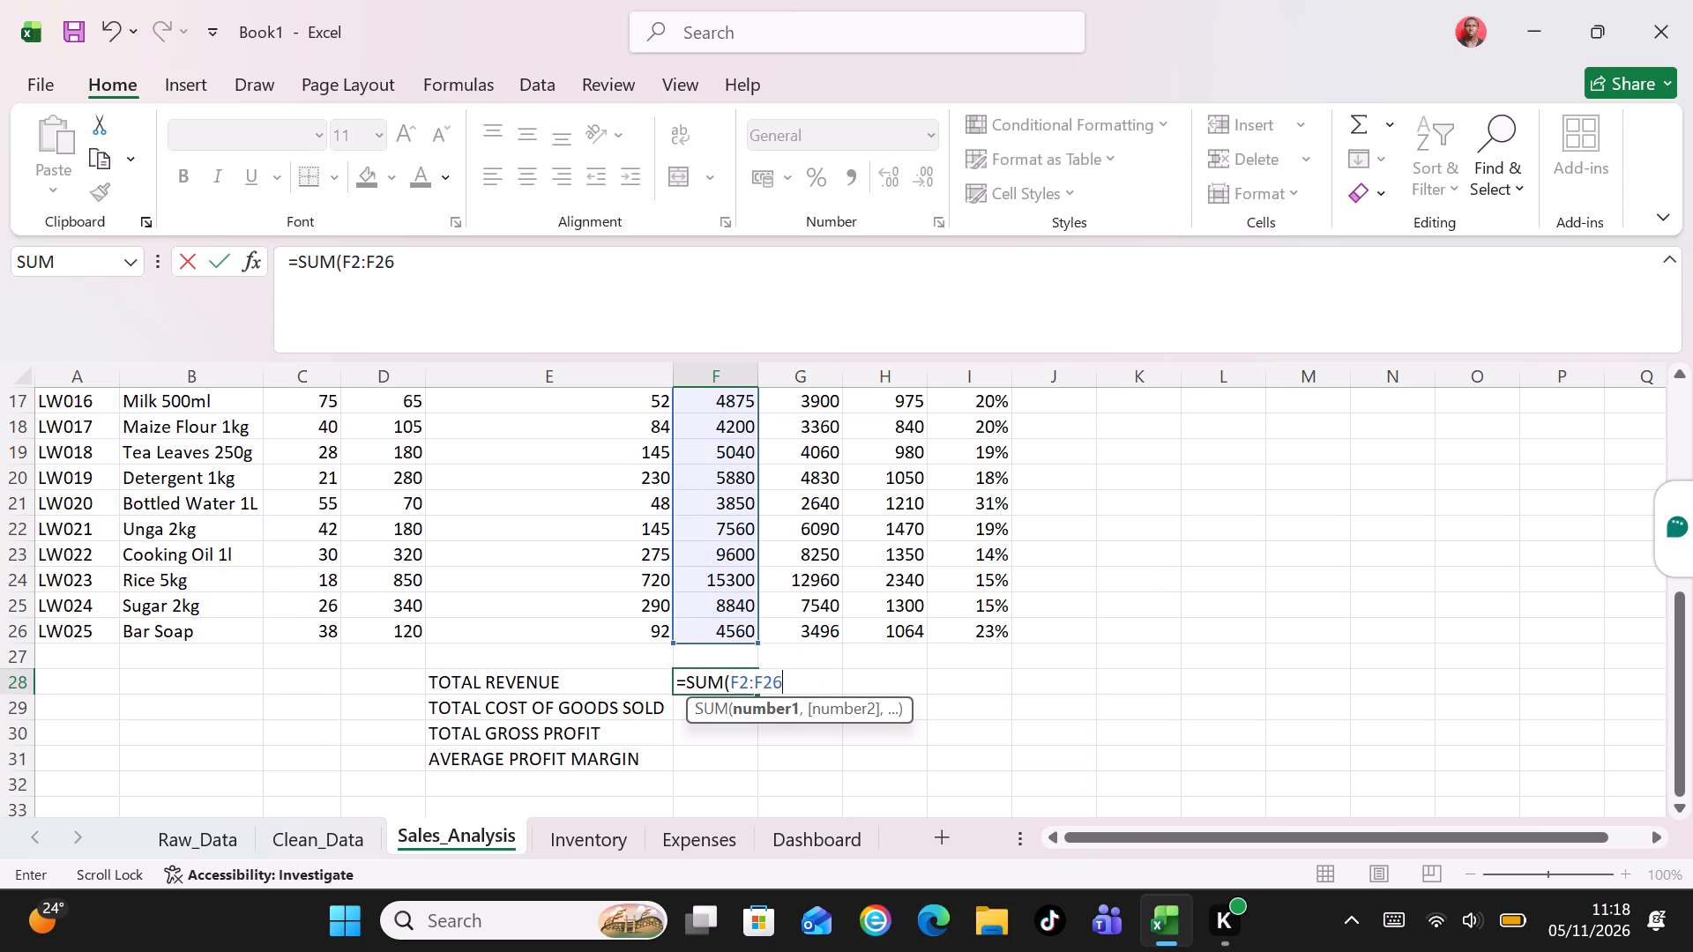
{"action": "key", "text": "shift+parenright"}
{"action": "key", "text": "Return"}
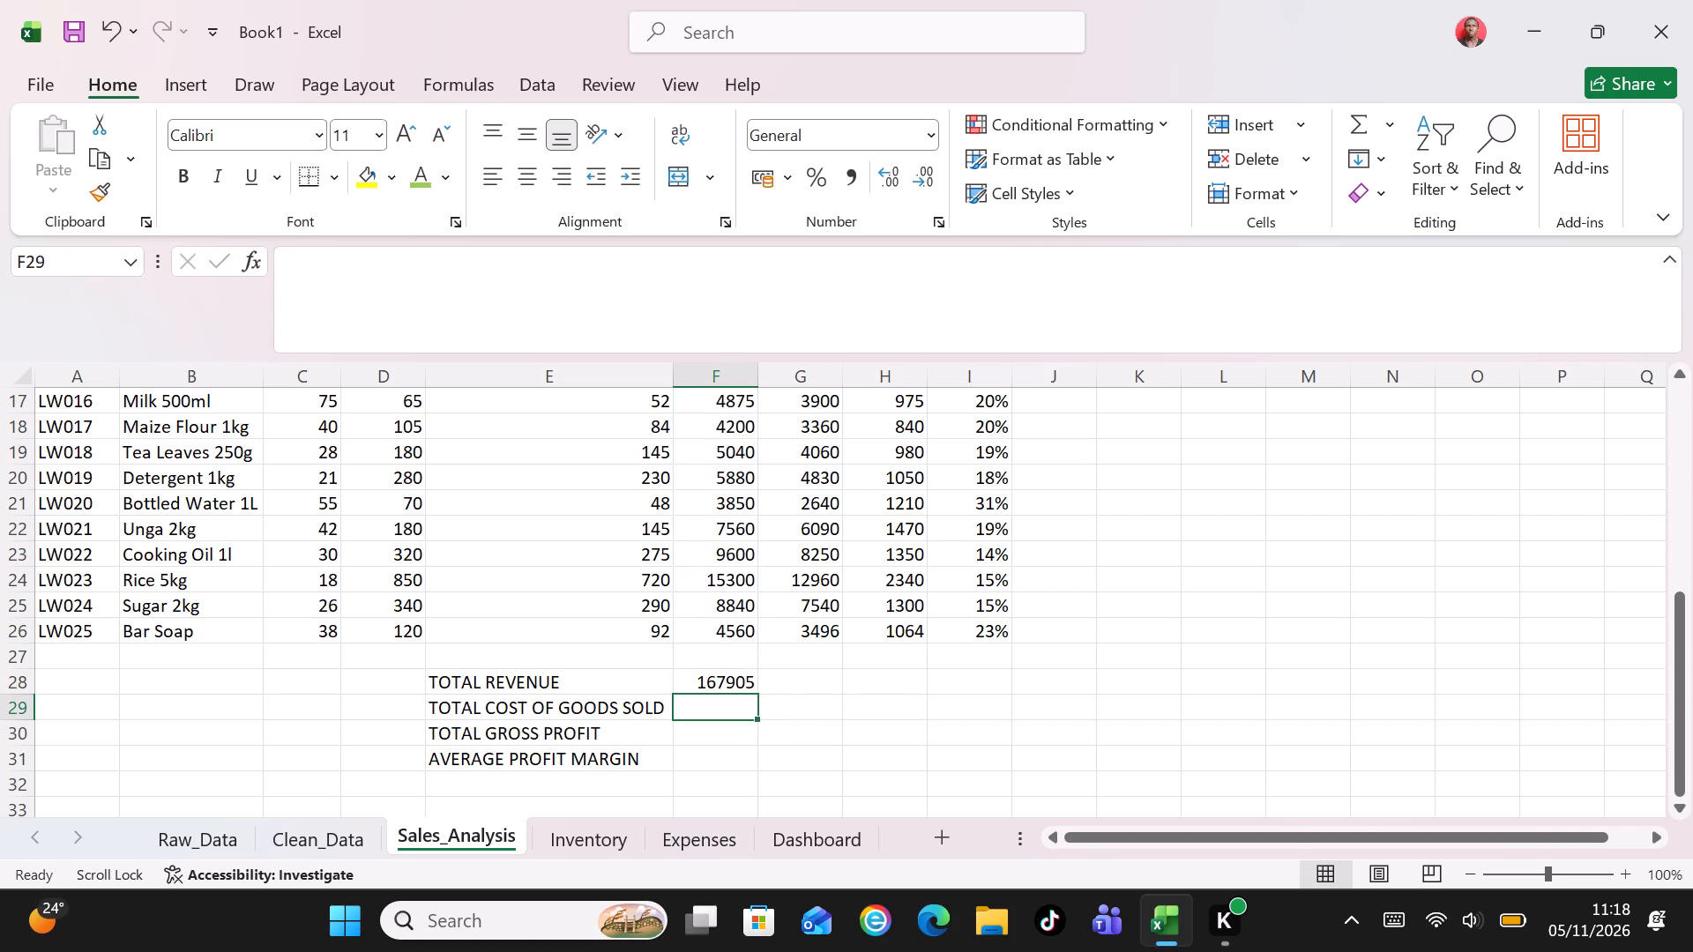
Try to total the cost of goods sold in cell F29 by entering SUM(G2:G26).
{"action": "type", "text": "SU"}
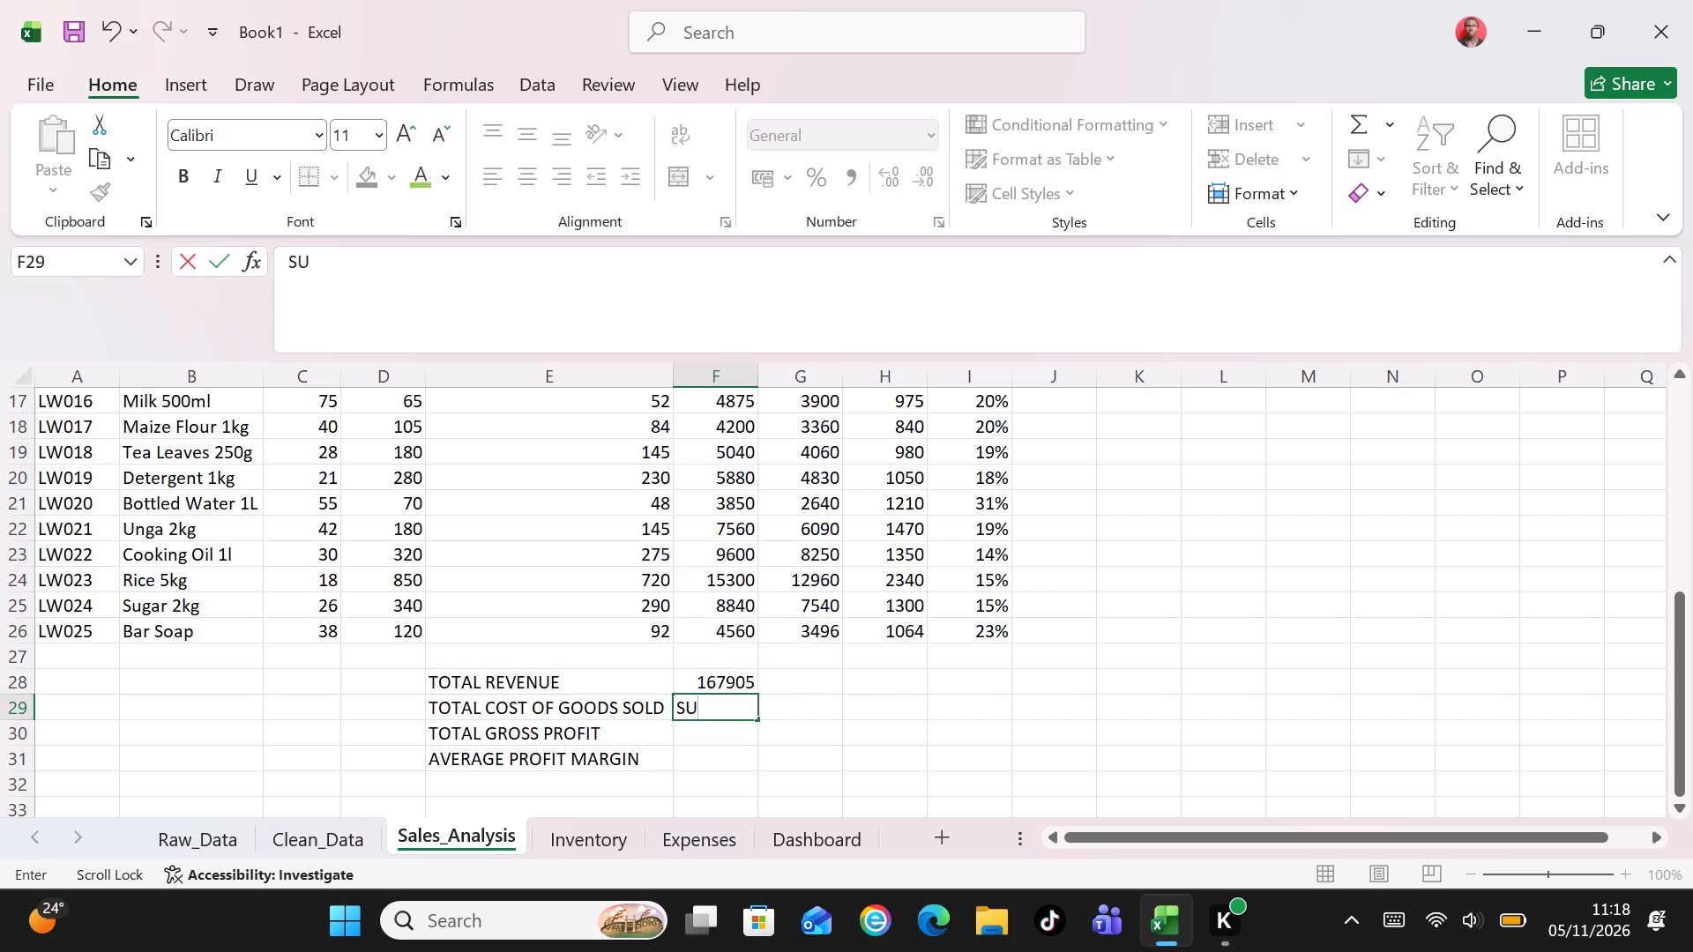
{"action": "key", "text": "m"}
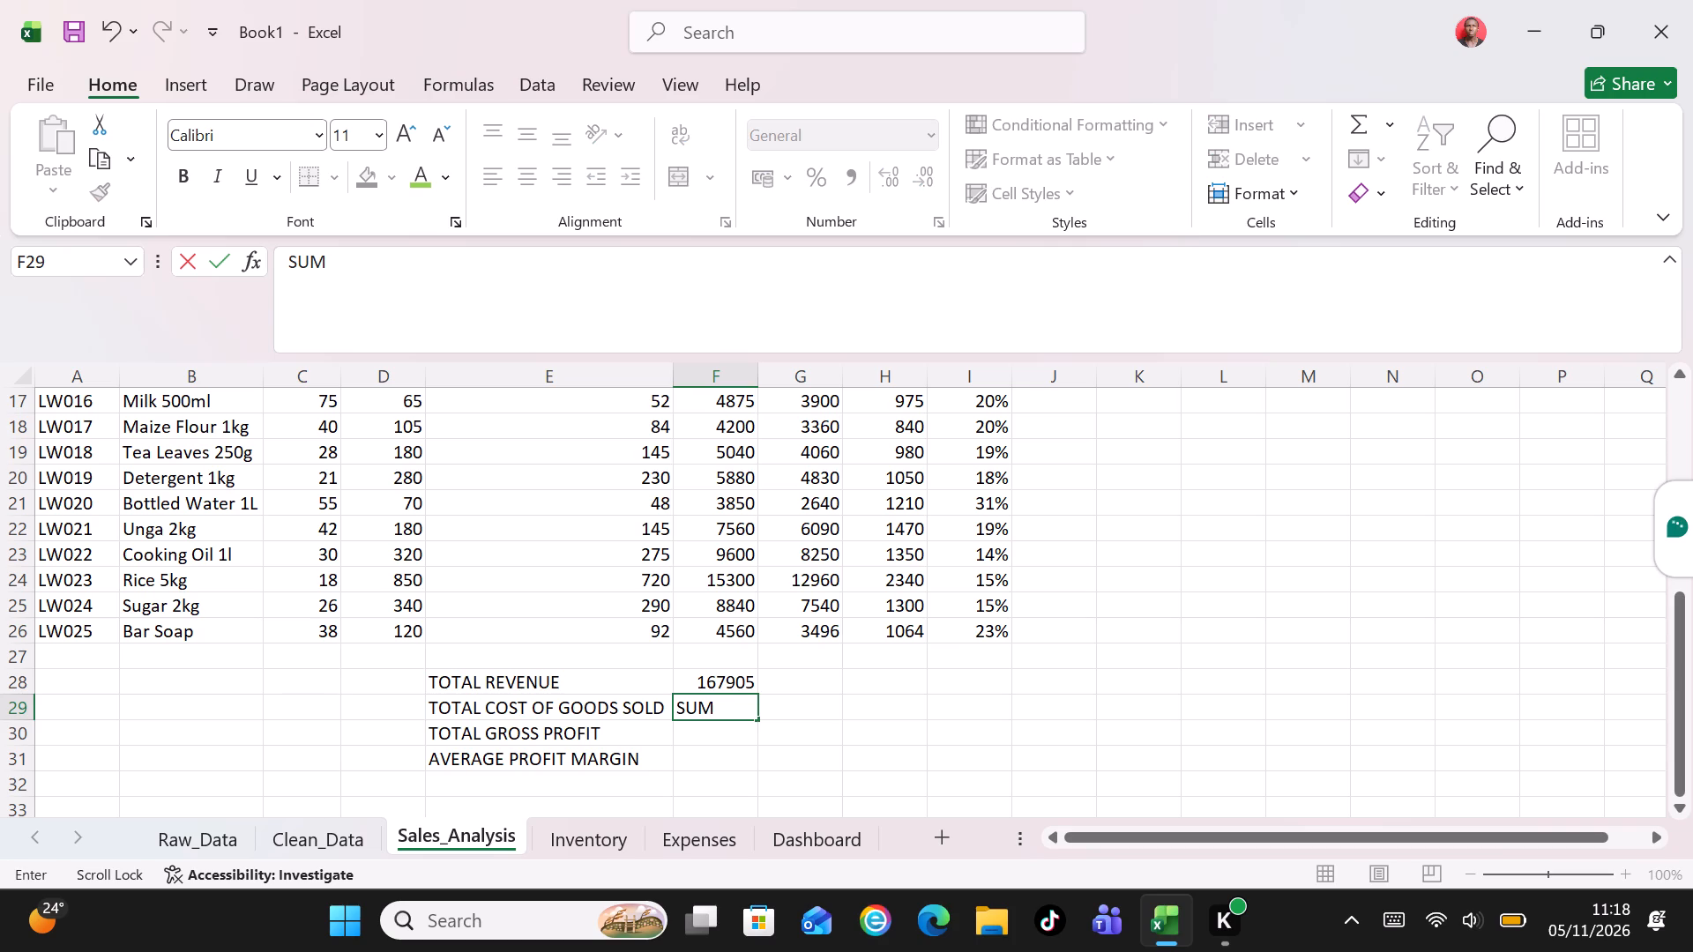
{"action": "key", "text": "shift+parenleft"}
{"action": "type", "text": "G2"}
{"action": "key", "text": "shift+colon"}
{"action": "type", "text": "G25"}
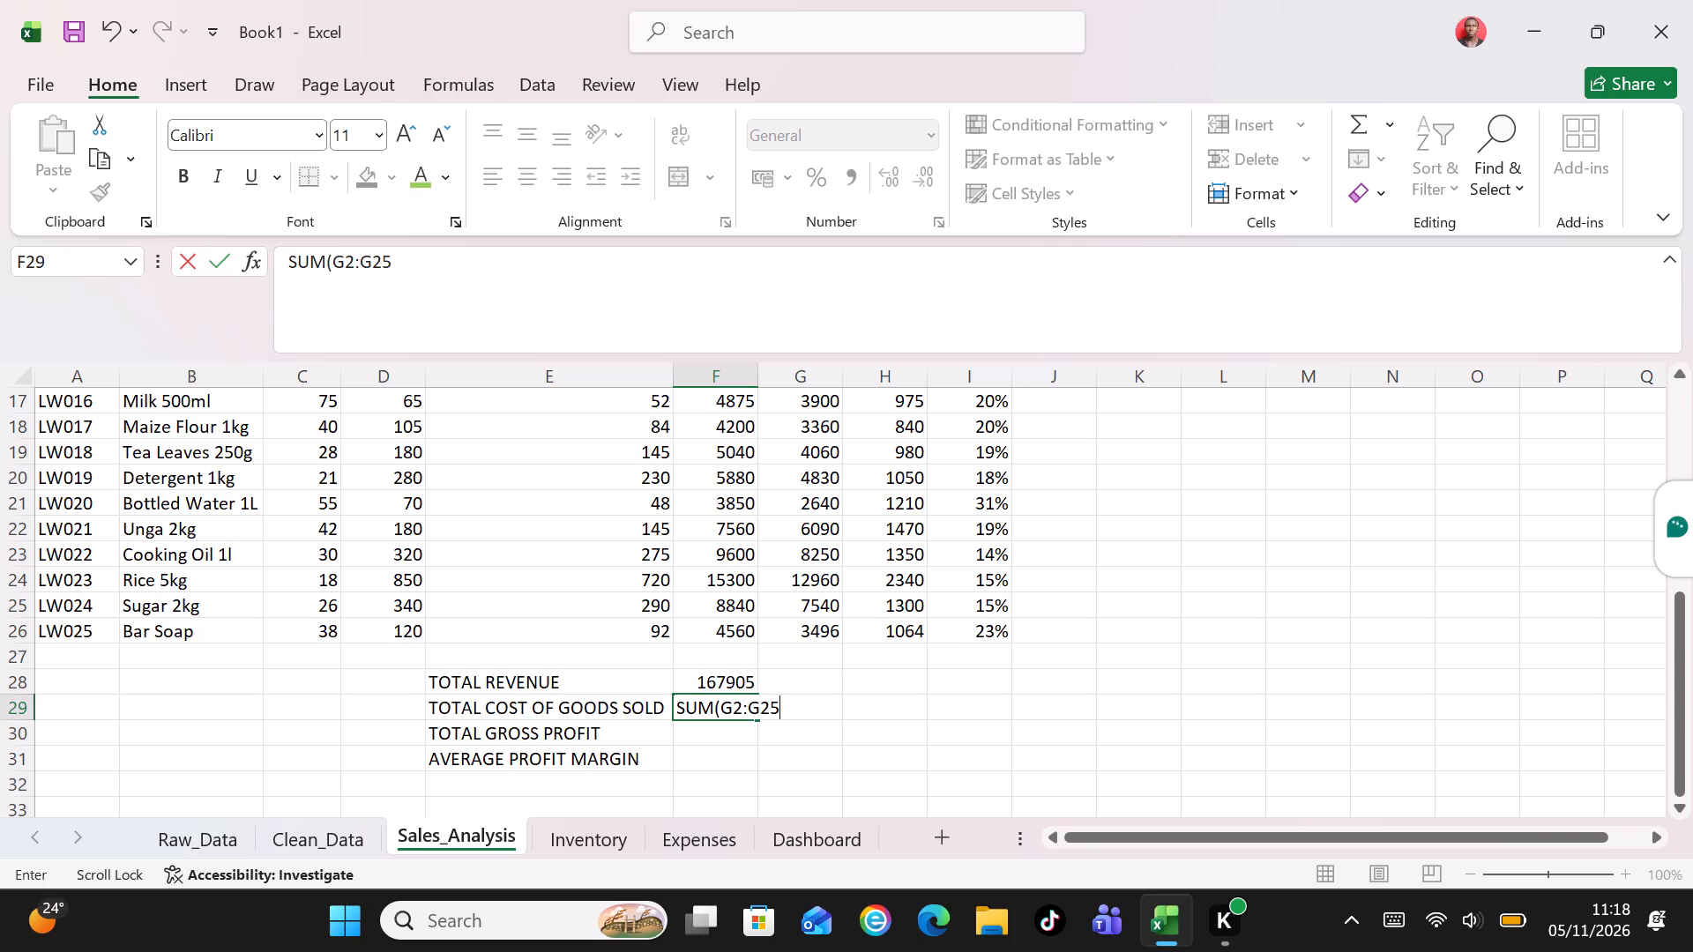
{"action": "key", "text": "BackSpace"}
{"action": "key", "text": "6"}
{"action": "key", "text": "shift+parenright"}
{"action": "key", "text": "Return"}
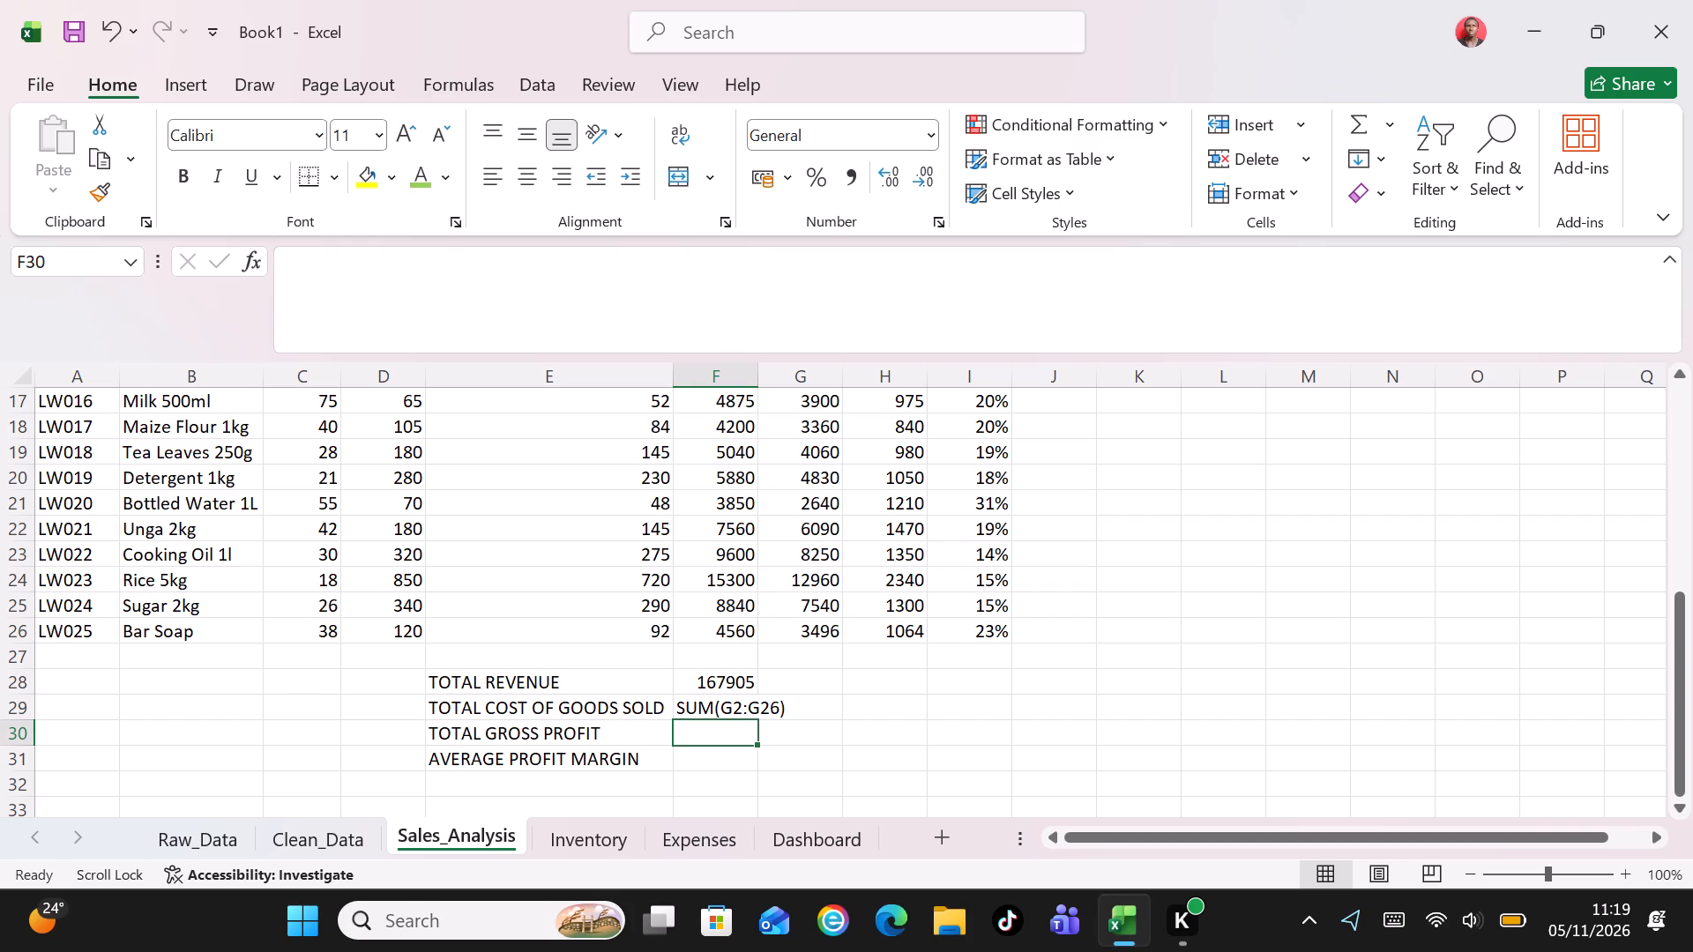
Calculate the total cost of goods sold in cell F29 with the formula =SUM(G2:G26).
{"action": "left_click", "coordinate": [736, 709]}
{"action": "key", "text": "equal"}
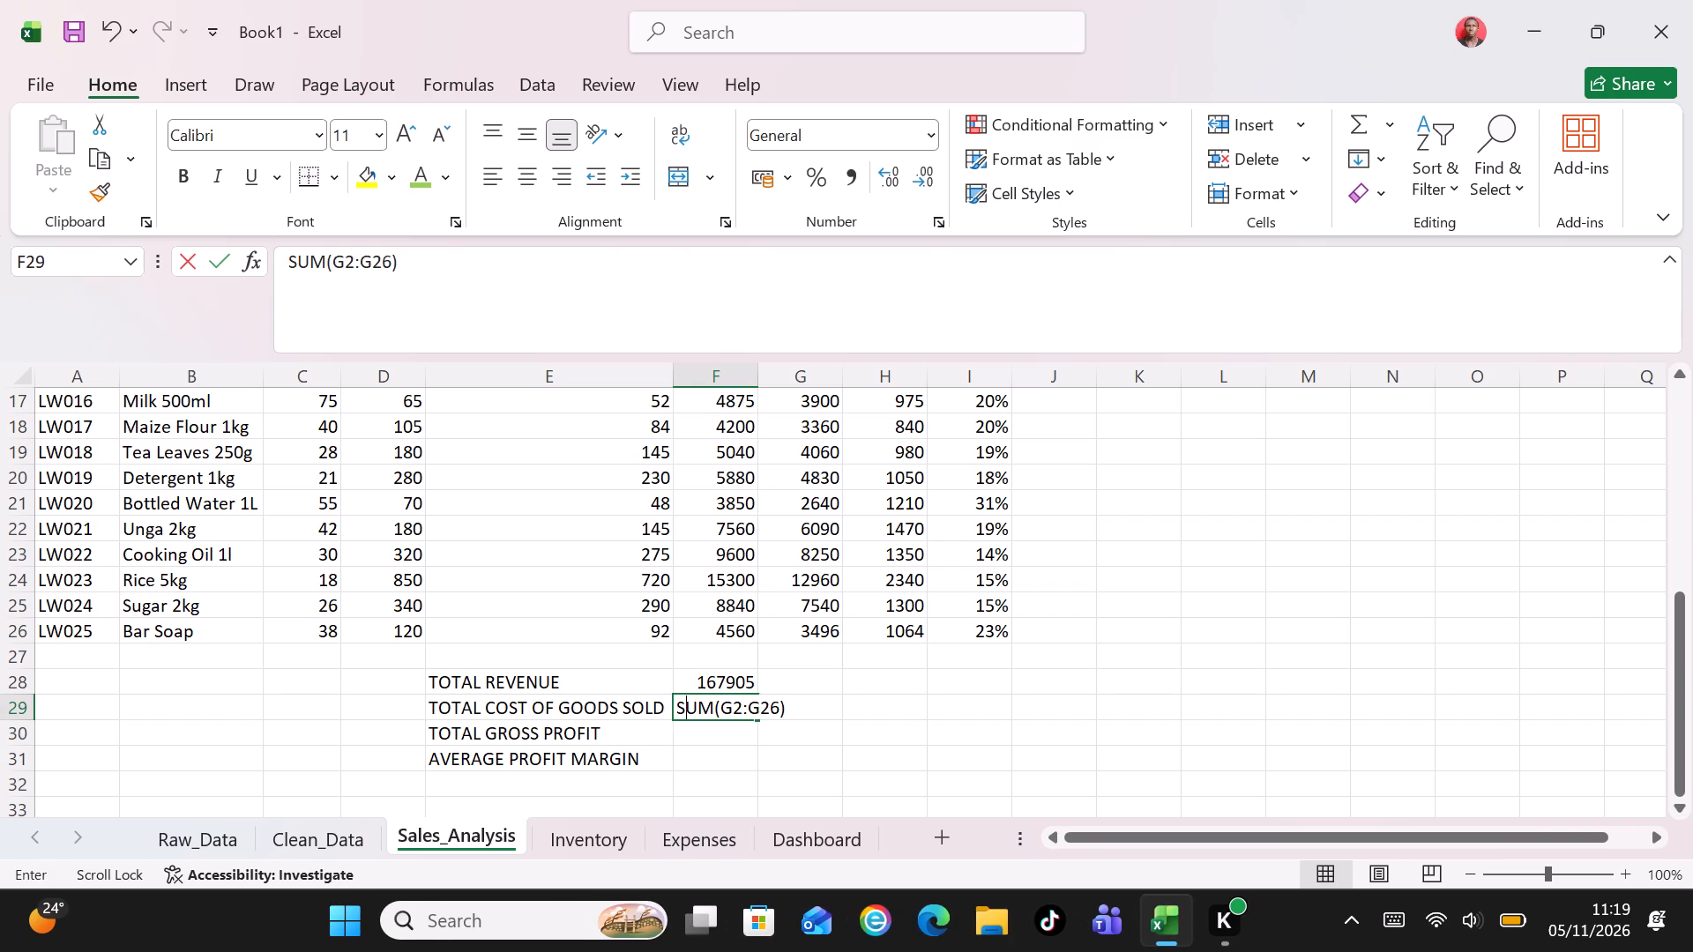
{"action": "type", "text": "SO"}
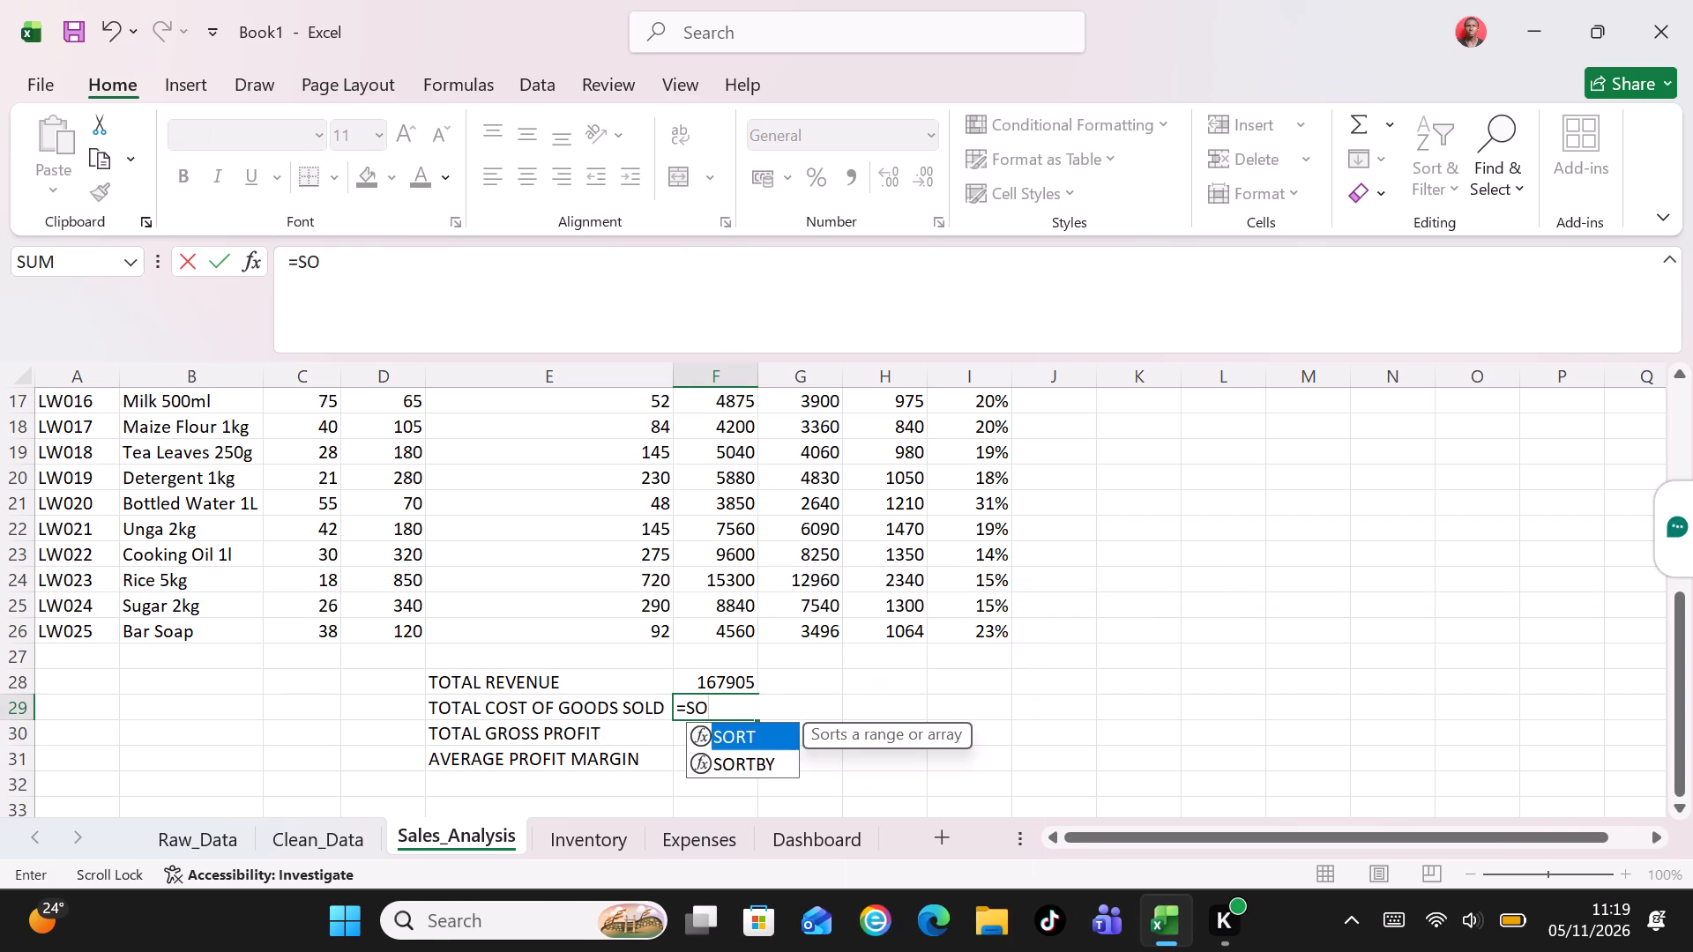
{"action": "key", "text": "BackSpace"}
{"action": "type", "text": "UM"}
{"action": "key", "text": "shift+parenleft"}
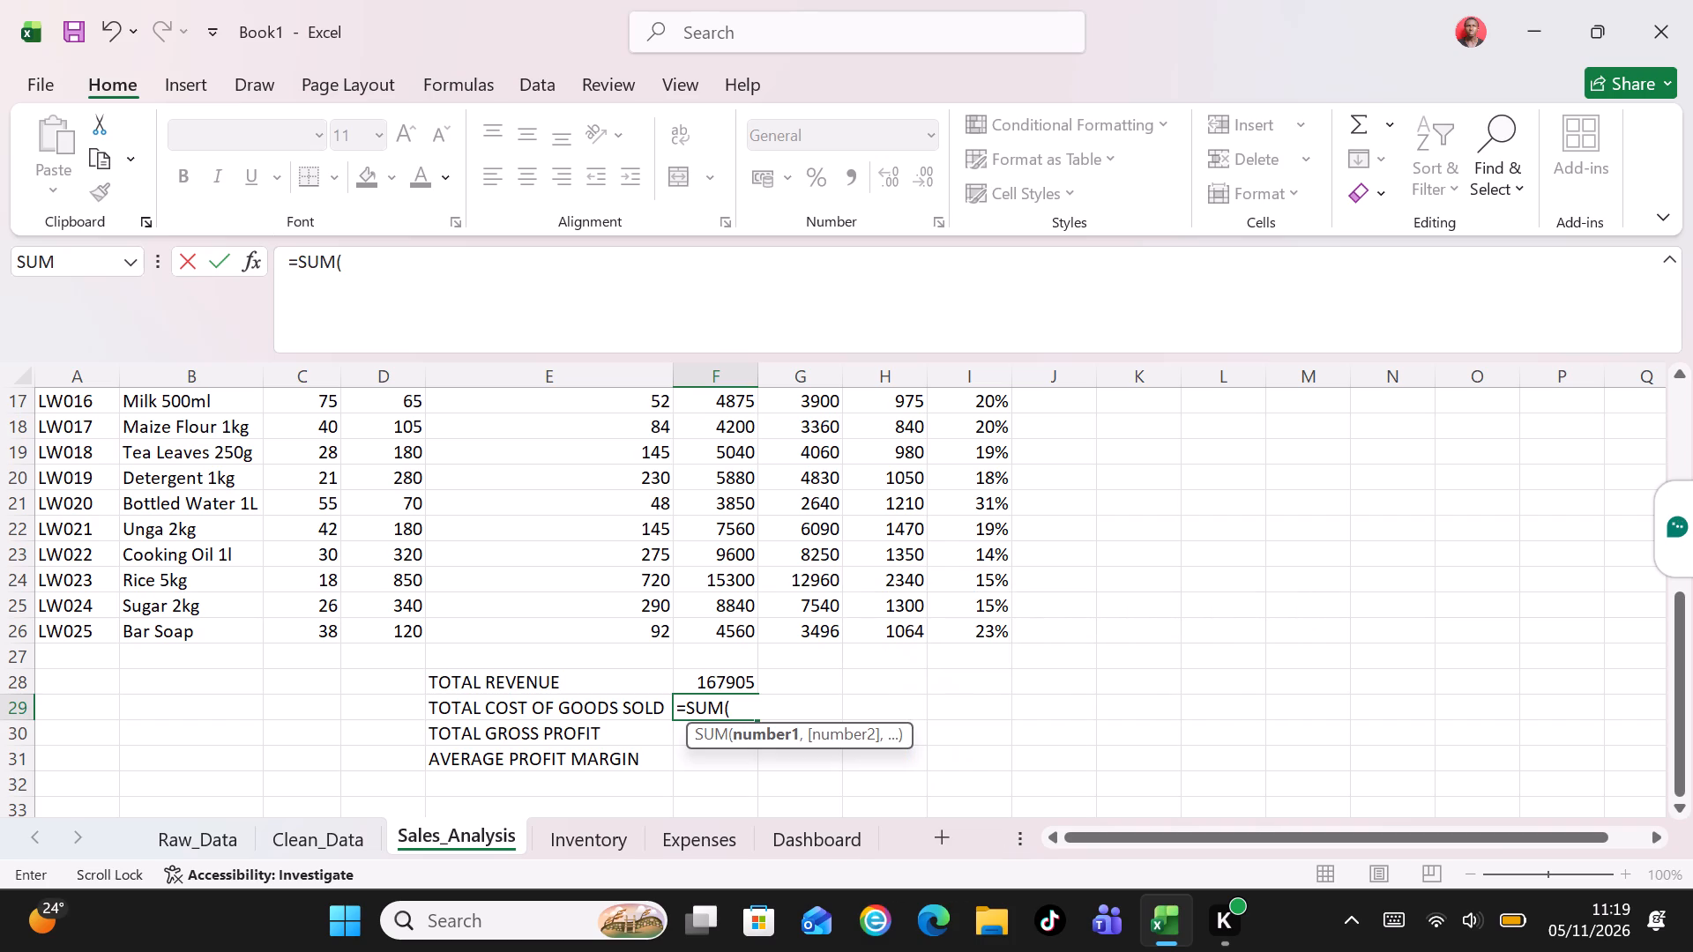
{"action": "type", "text": "G2"}
{"action": "key", "text": "shift+colon"}
{"action": "key", "text": "g"}
{"action": "key", "text": "2"}
{"action": "key", "text": "6"}
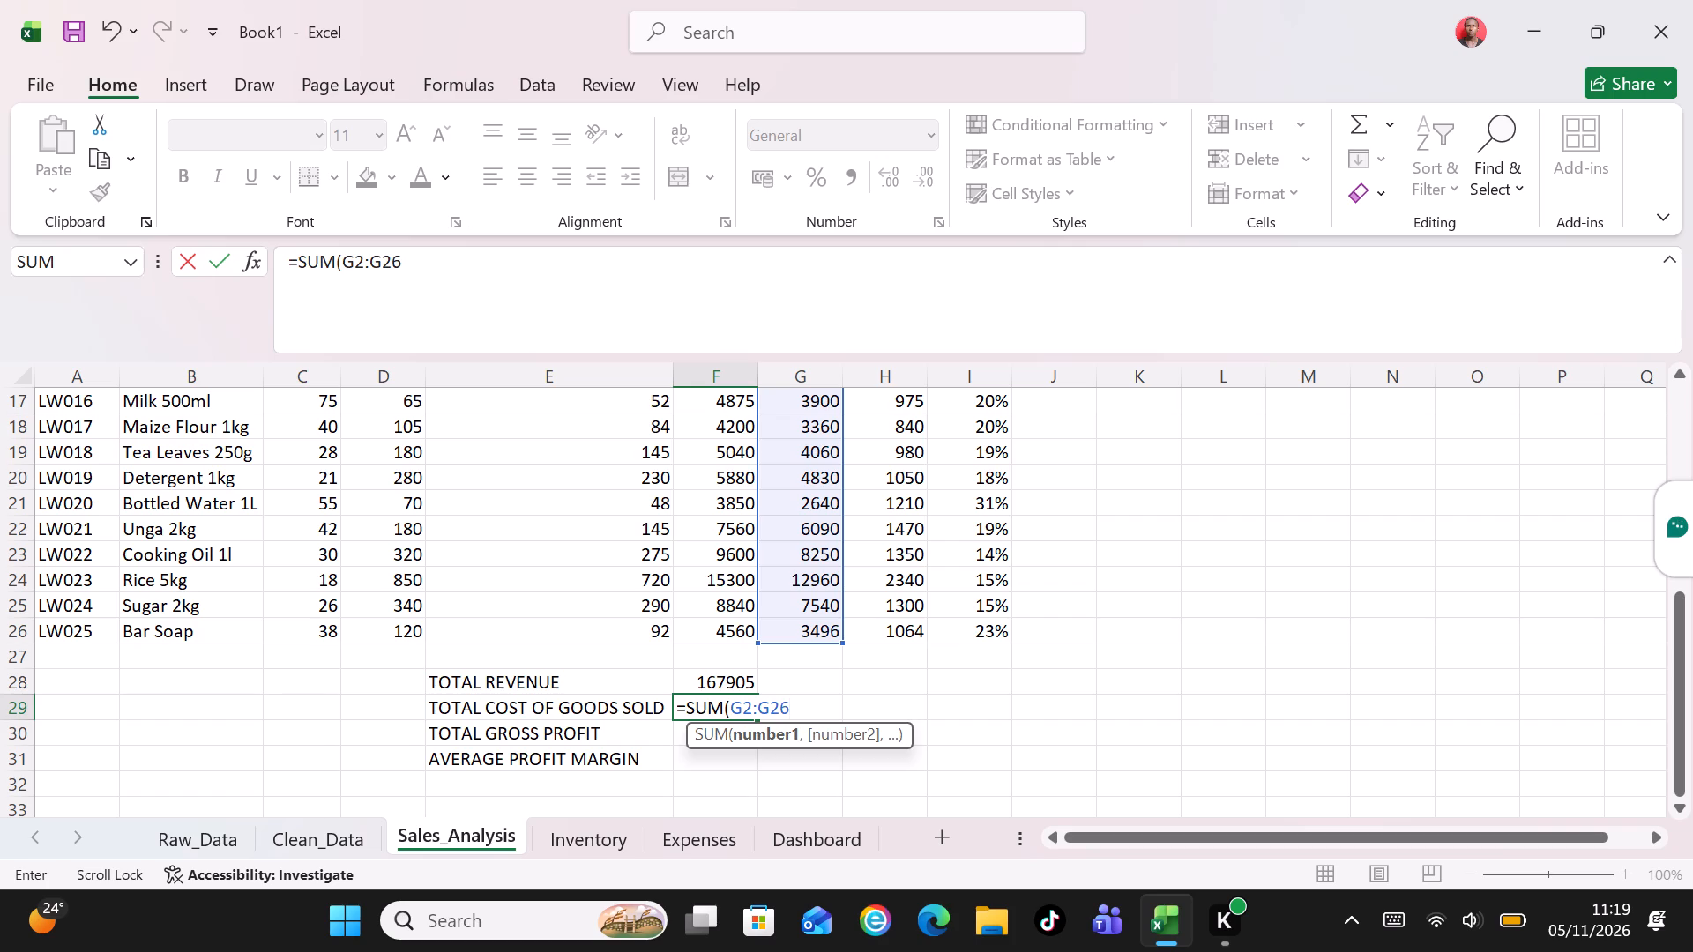
{"action": "key", "text": "shift+parenright"}
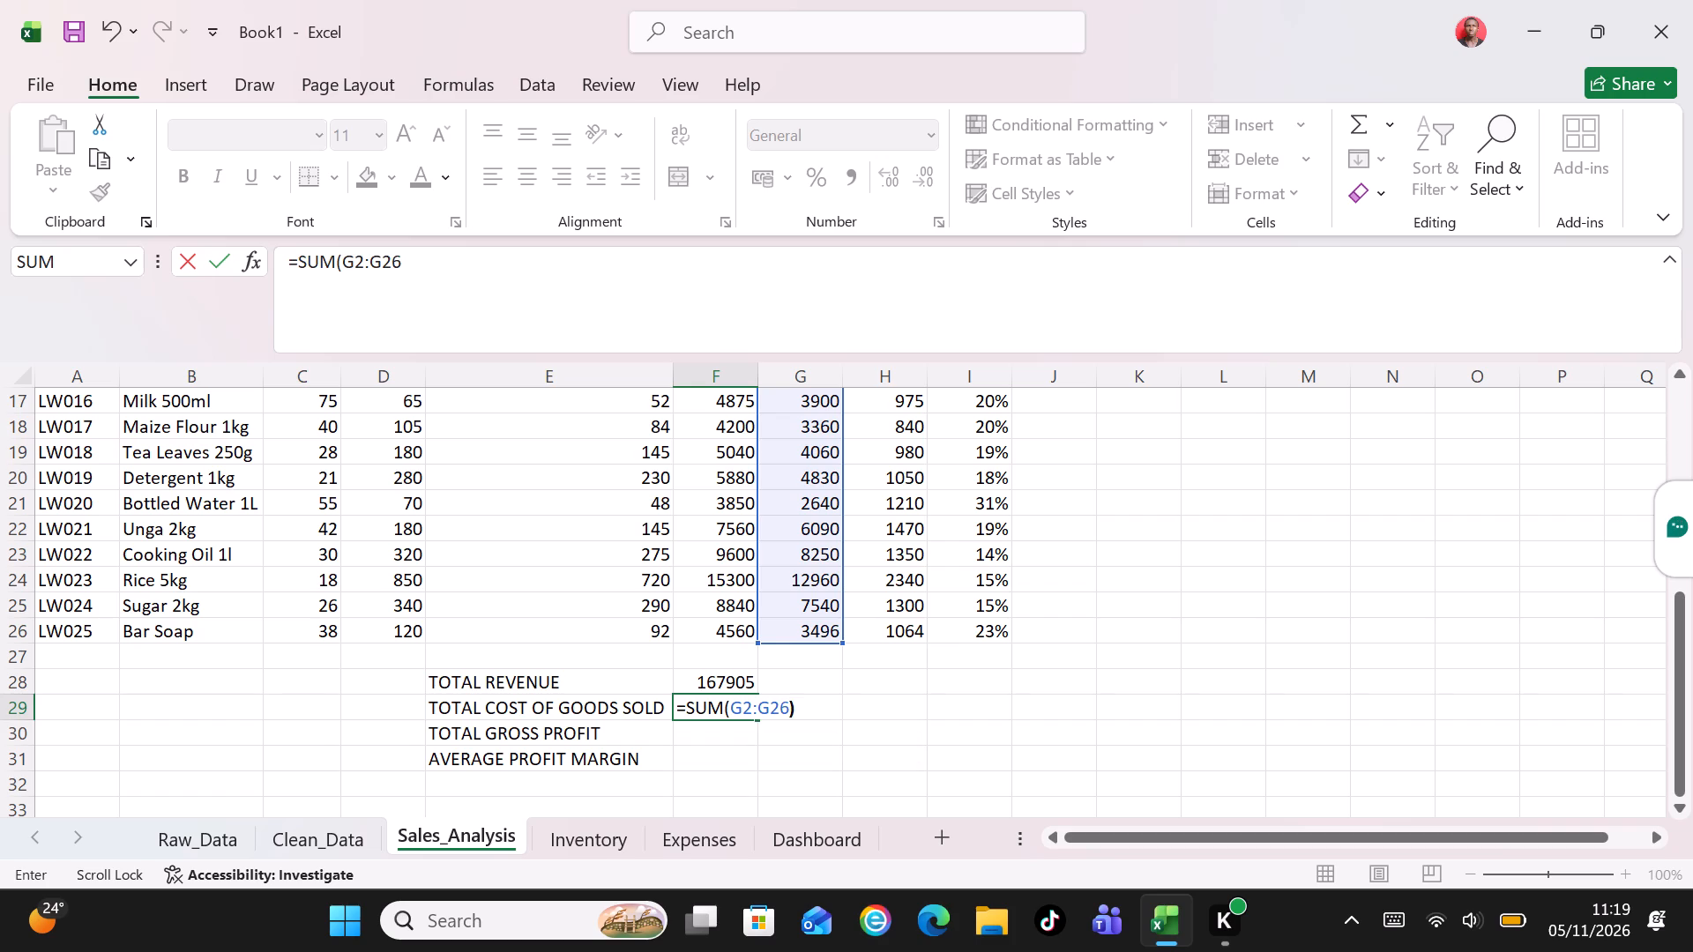
{"action": "key", "text": "Return"}
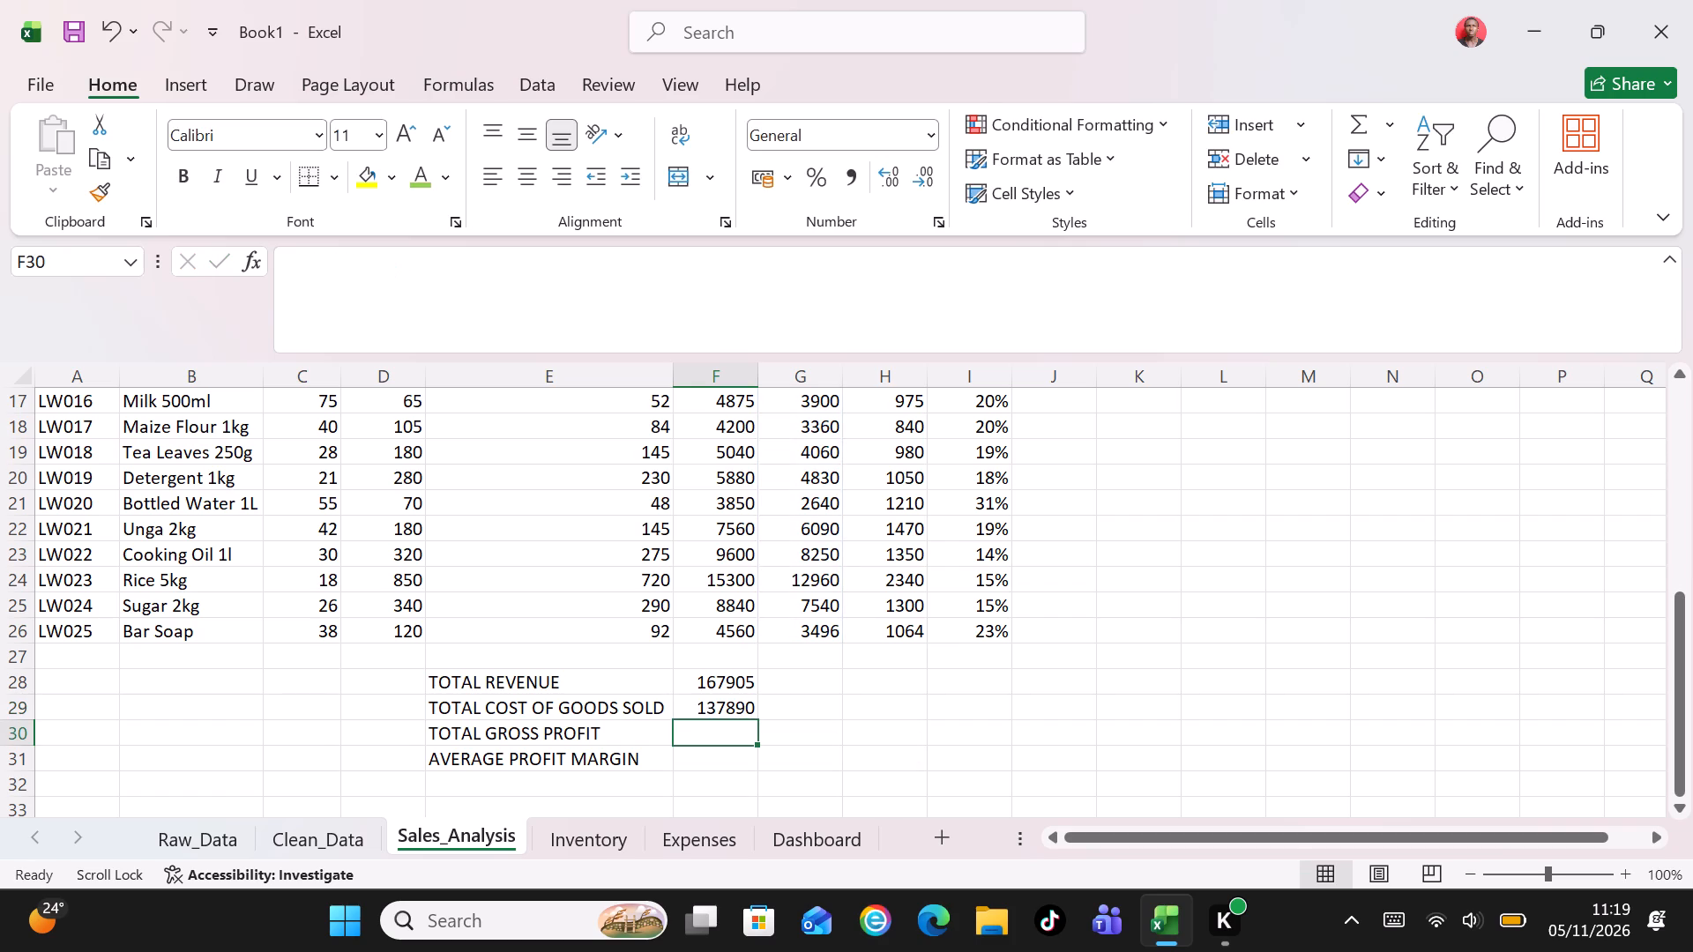
Calculate the total gross profit in cell F30 with the formula =SUM(H2:H26).
{"action": "key", "text": "equal"}
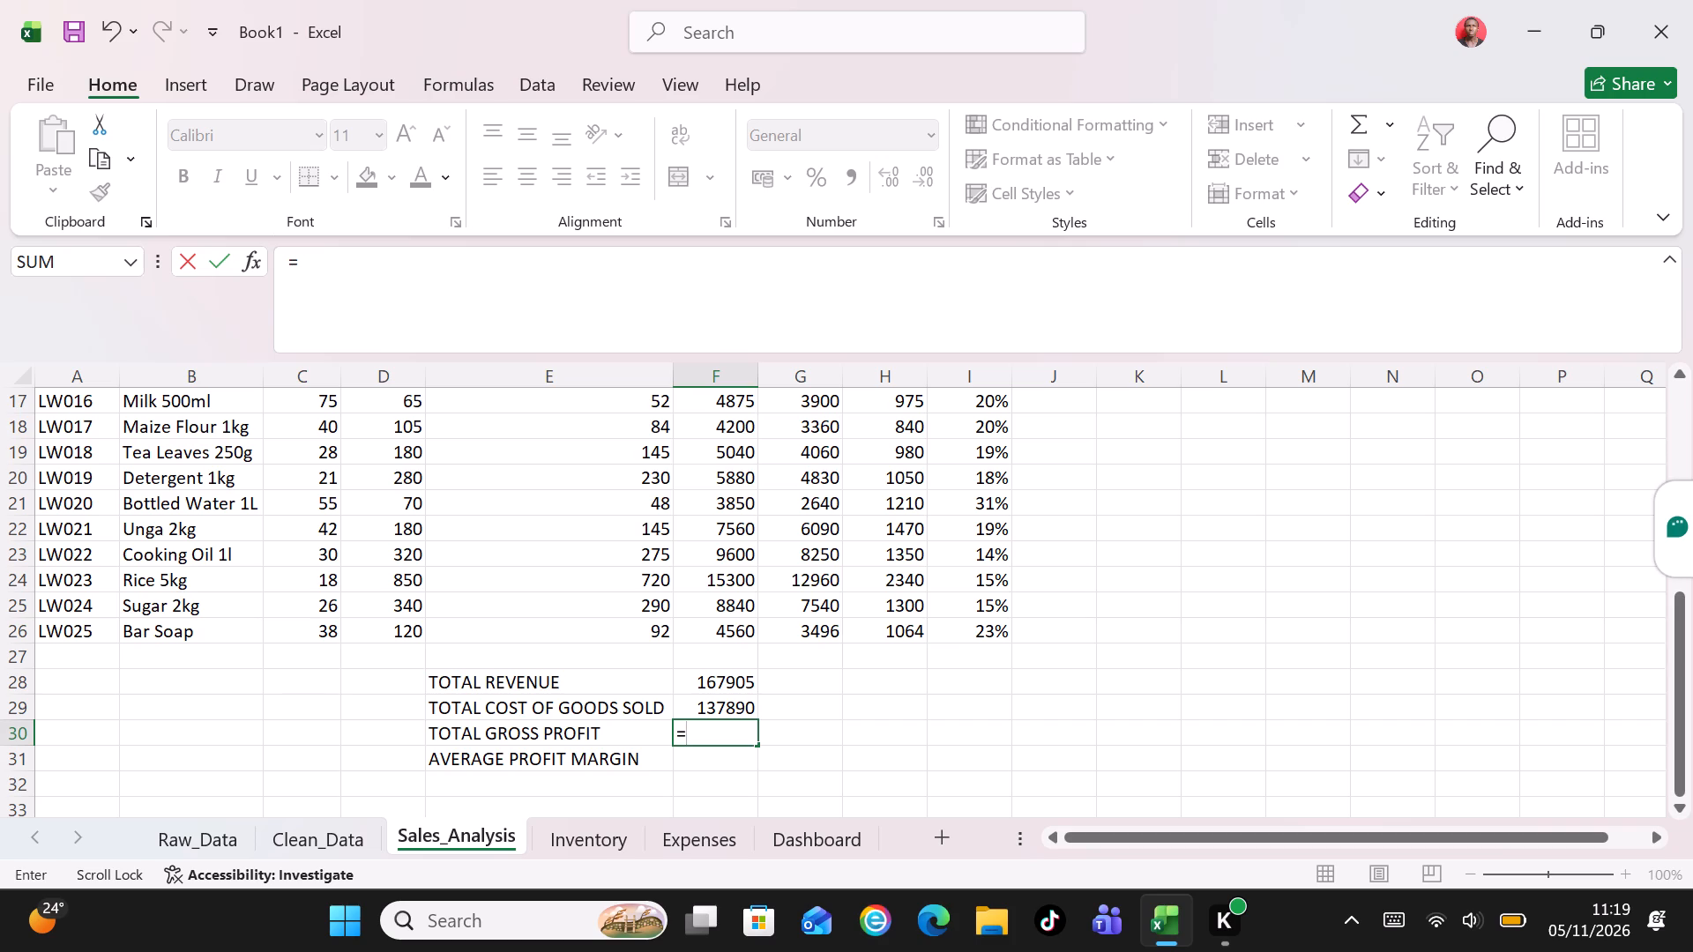
{"action": "key", "text": "s"}
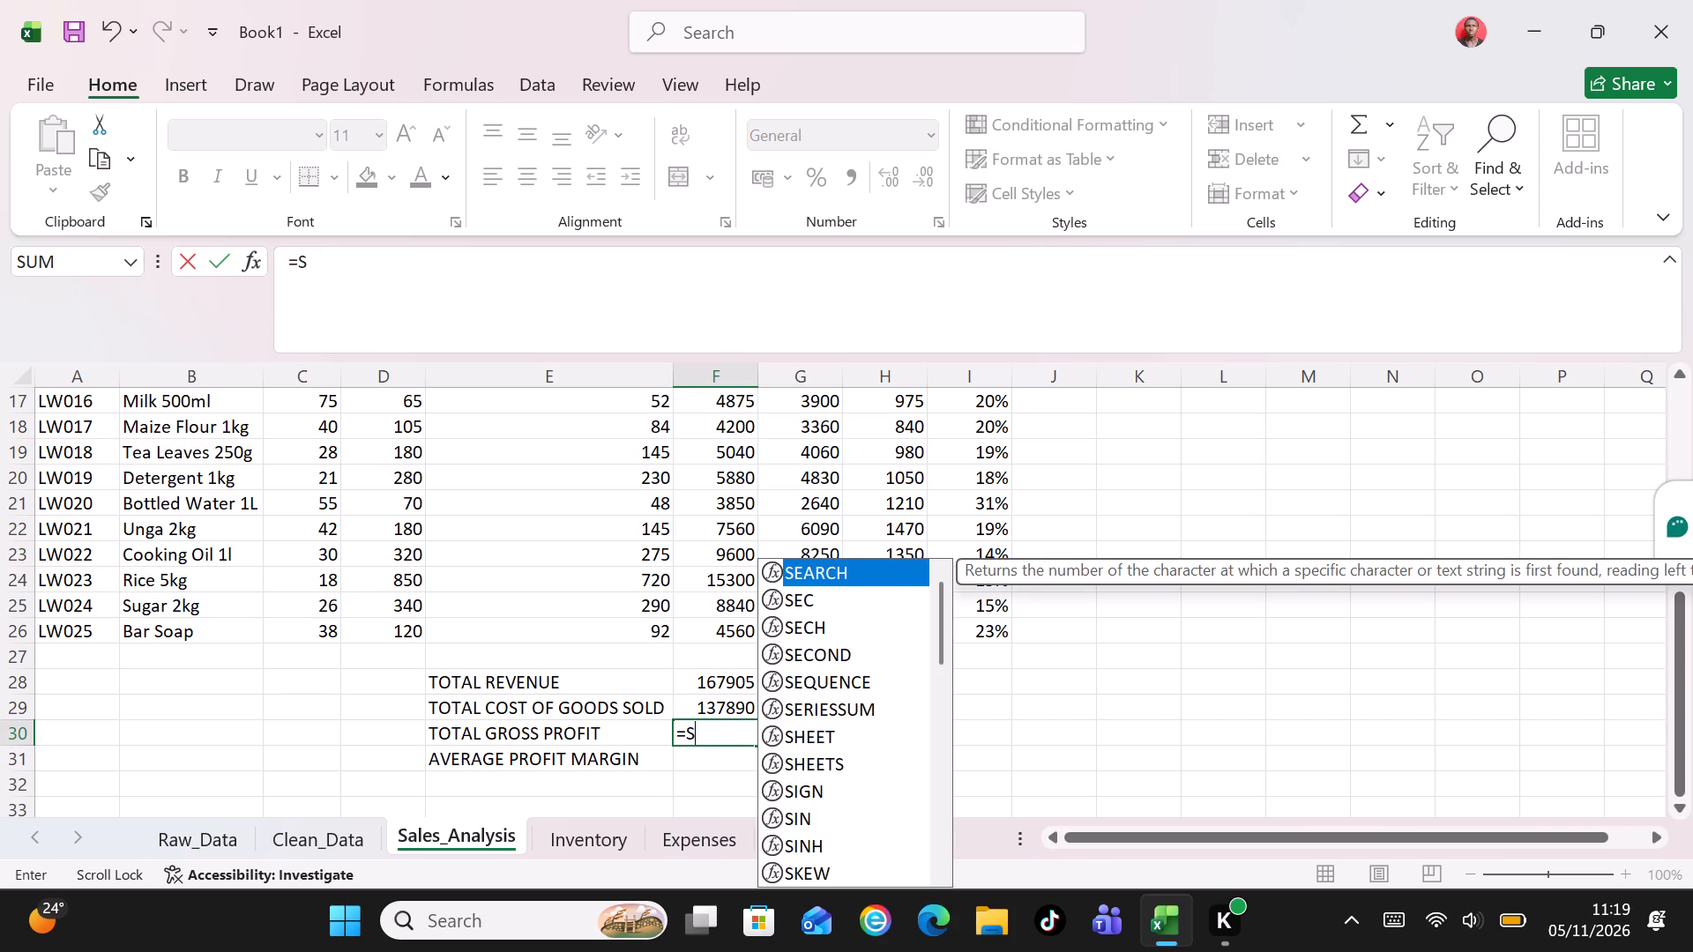
{"action": "key", "text": "u"}
{"action": "key", "text": "m"}
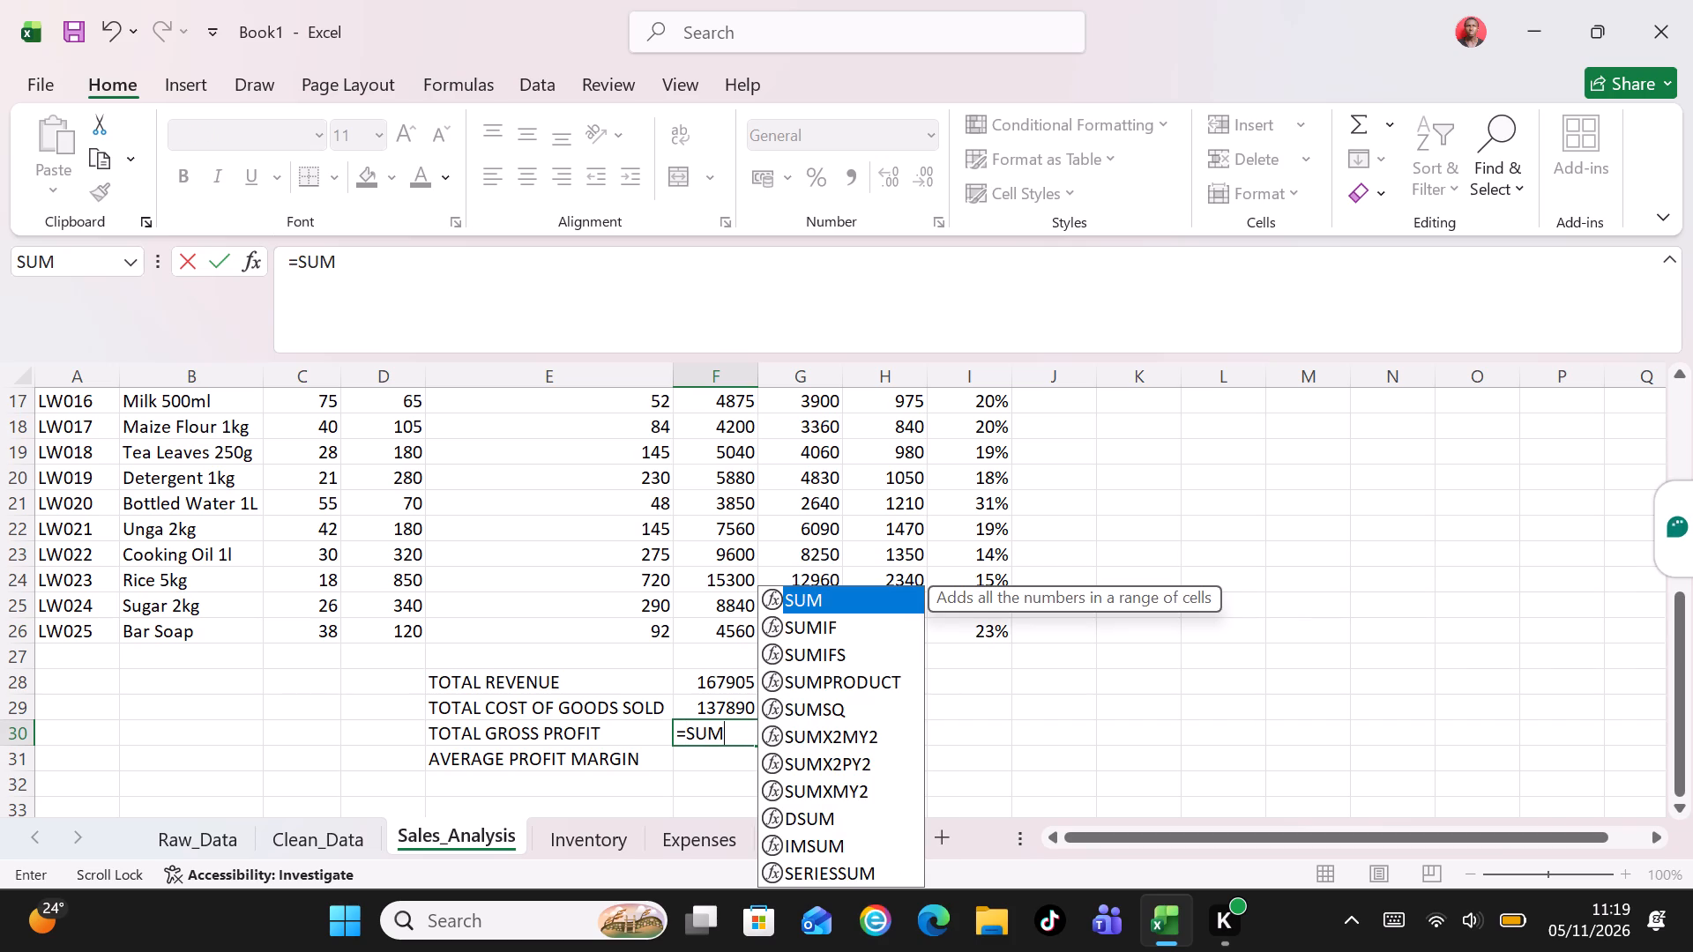
{"action": "key", "text": "shift+parenleft"}
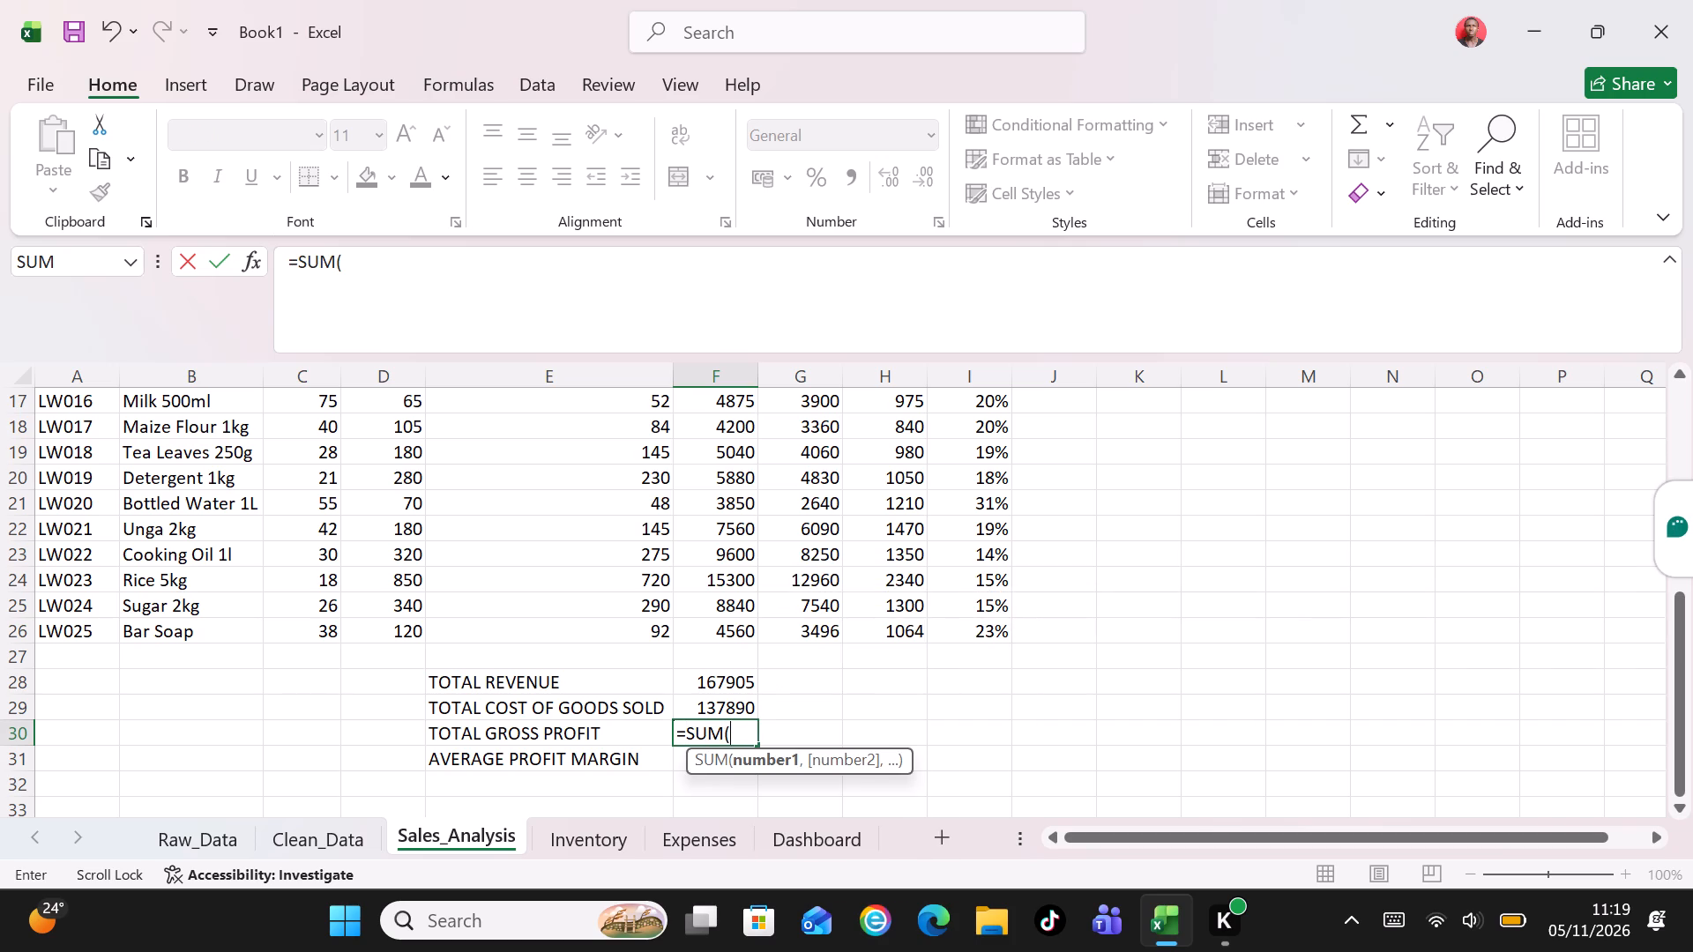
{"action": "type", "text": "H2"}
{"action": "key", "text": "shift+colon"}
{"action": "type", "text": "H26"}
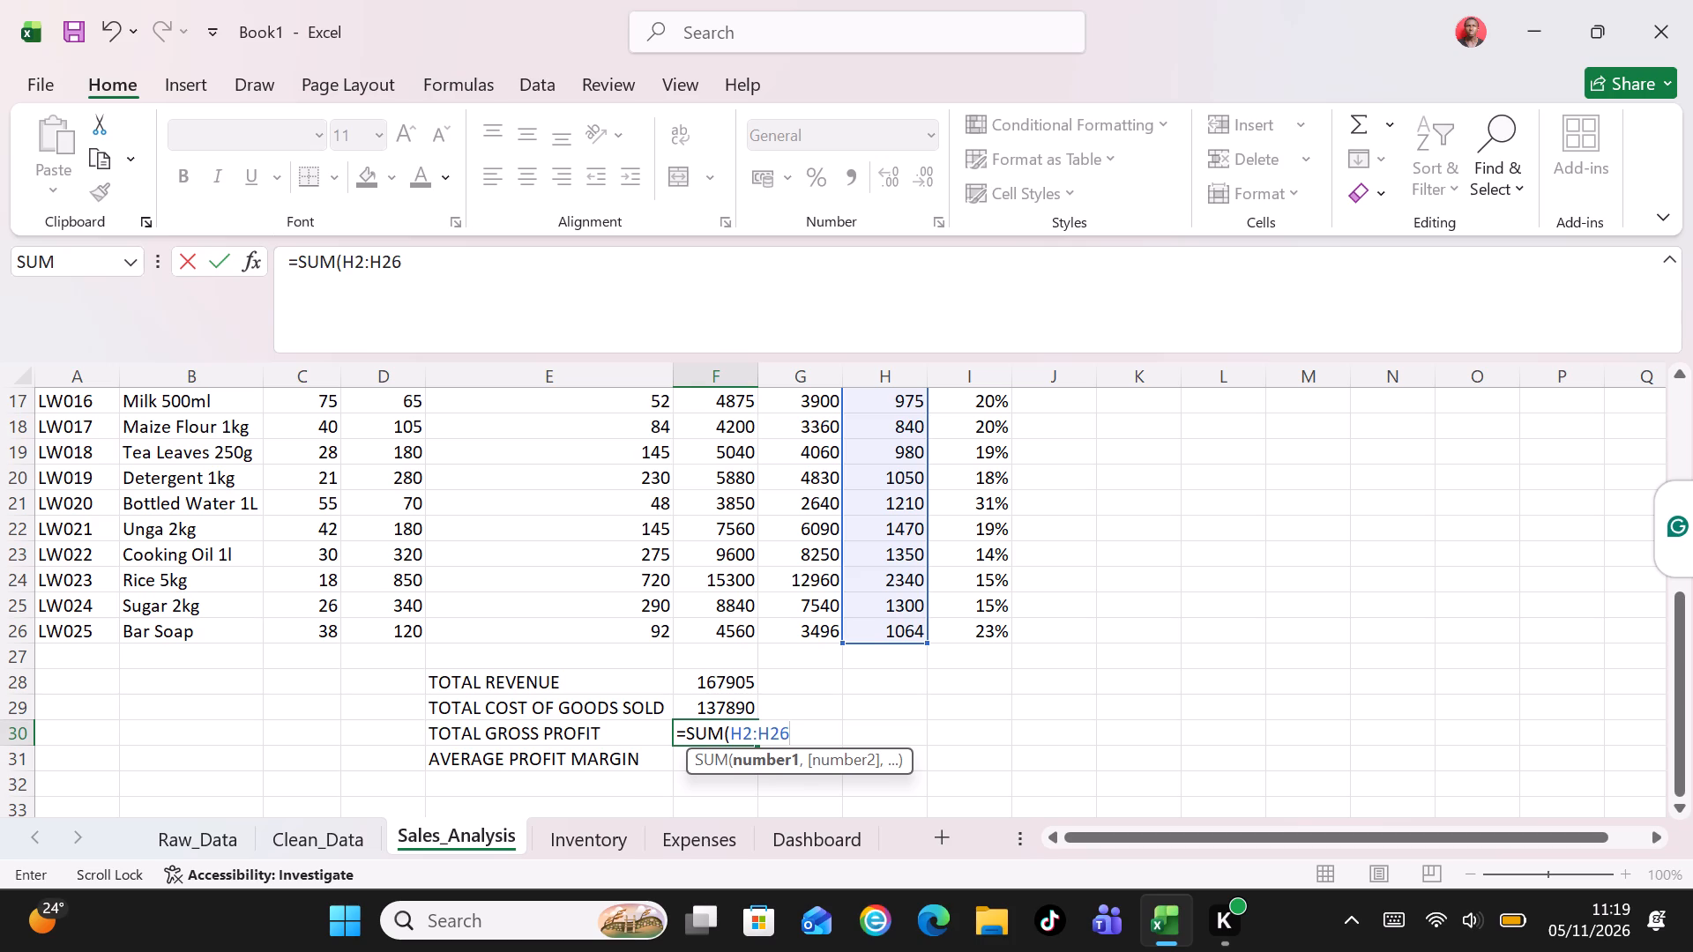
{"action": "key", "text": "shift+parenright"}
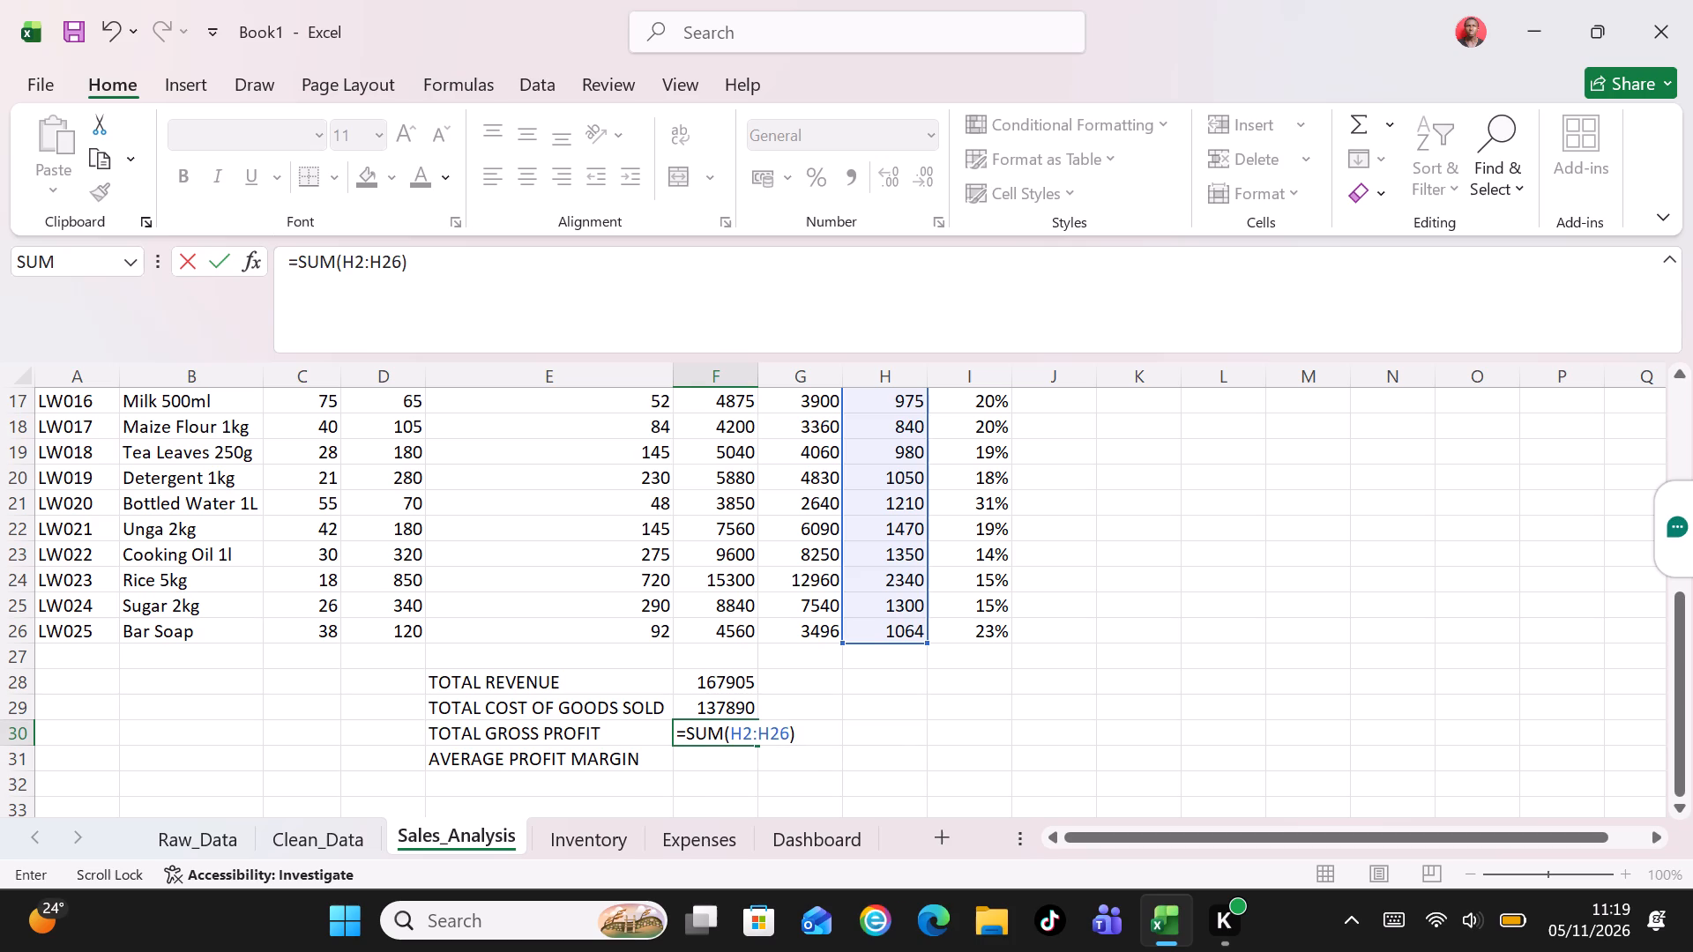
{"action": "key", "text": "Return"}
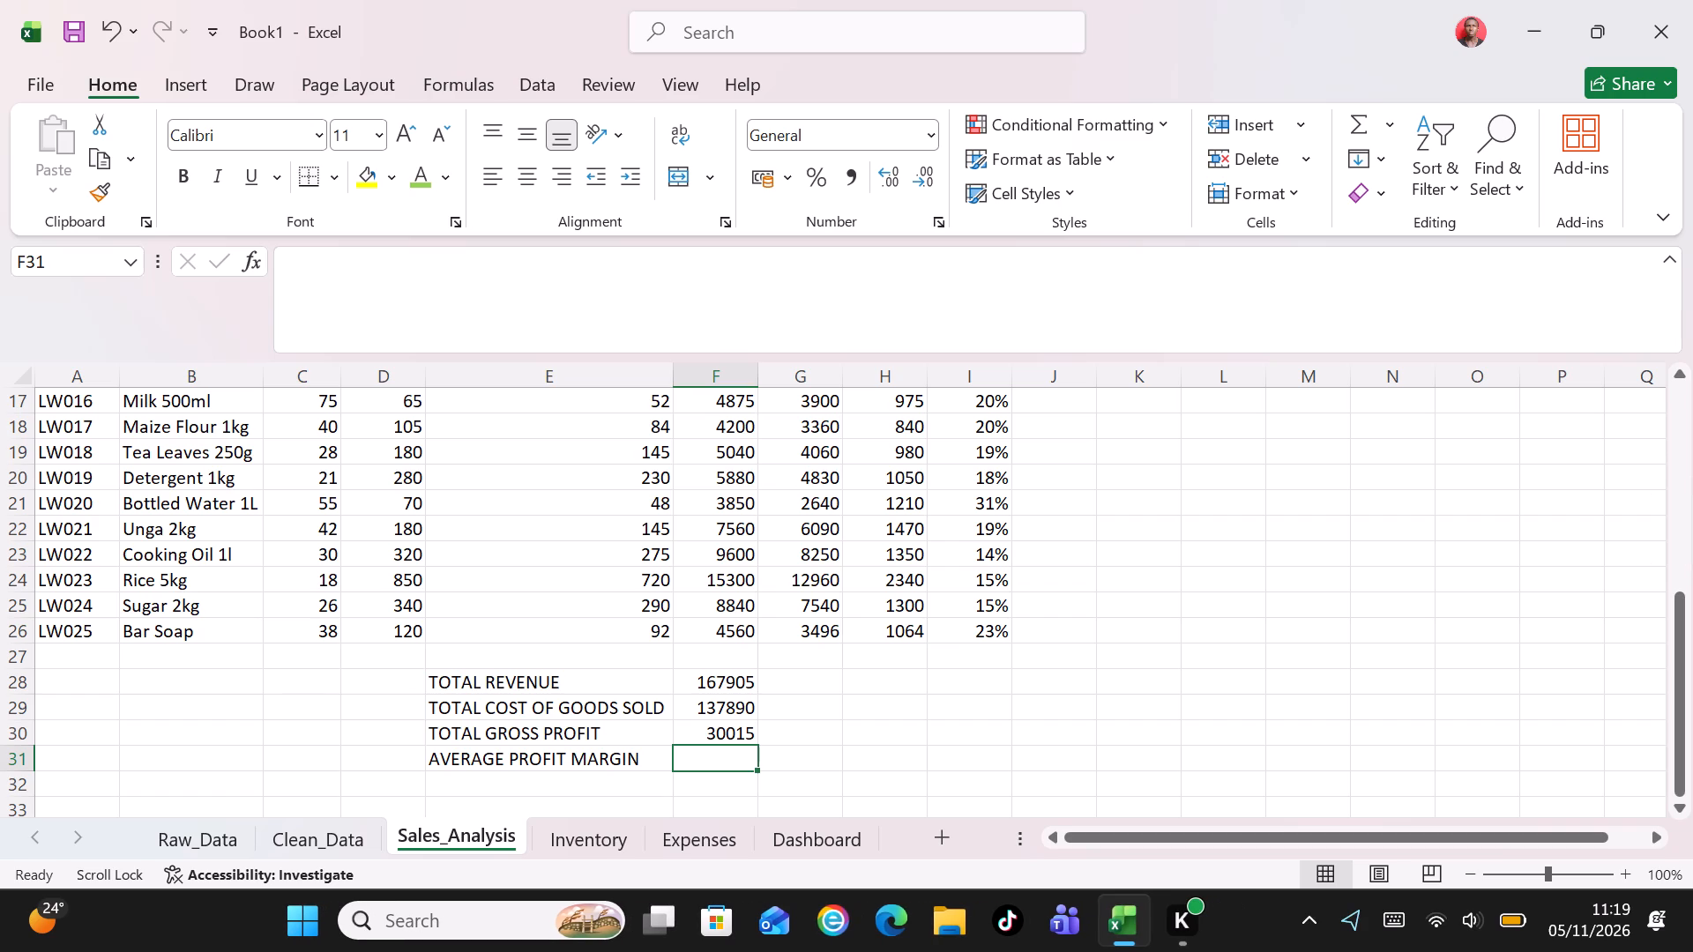
Calculate the average profit margin in cell F31 with the formula =IFERROR(F30/F28,0).
{"action": "key", "text": "equal"}
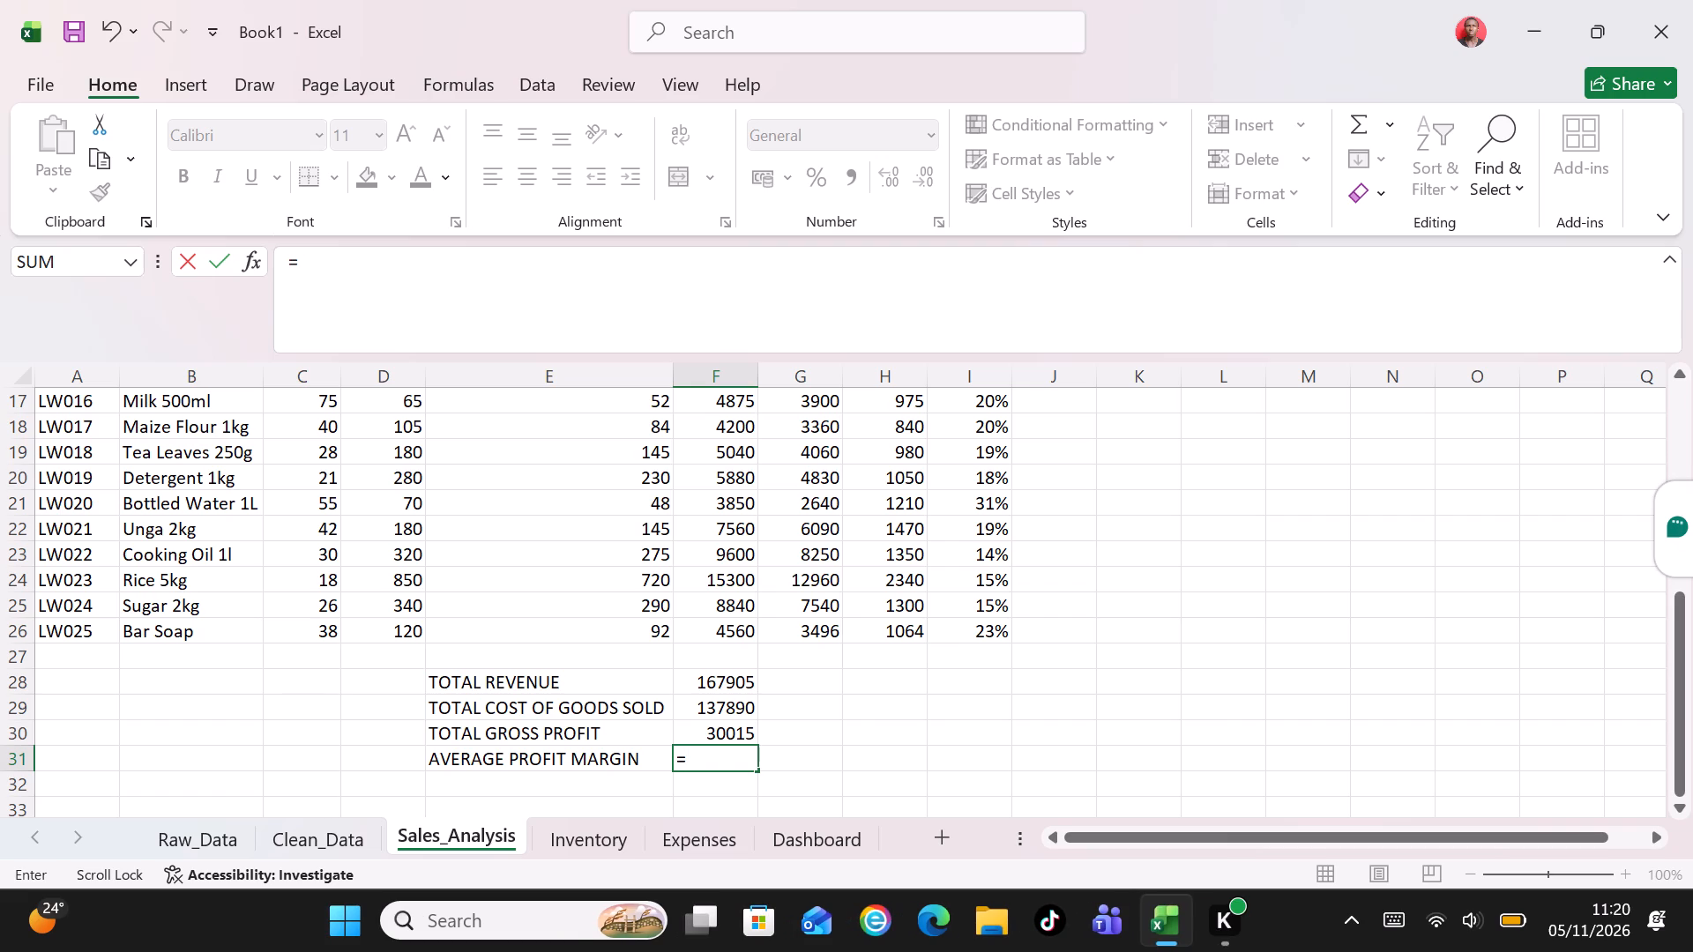
{"action": "key", "text": "i"}
{"action": "type", "text": "FERR"}
{"action": "type", "text": "OR"}
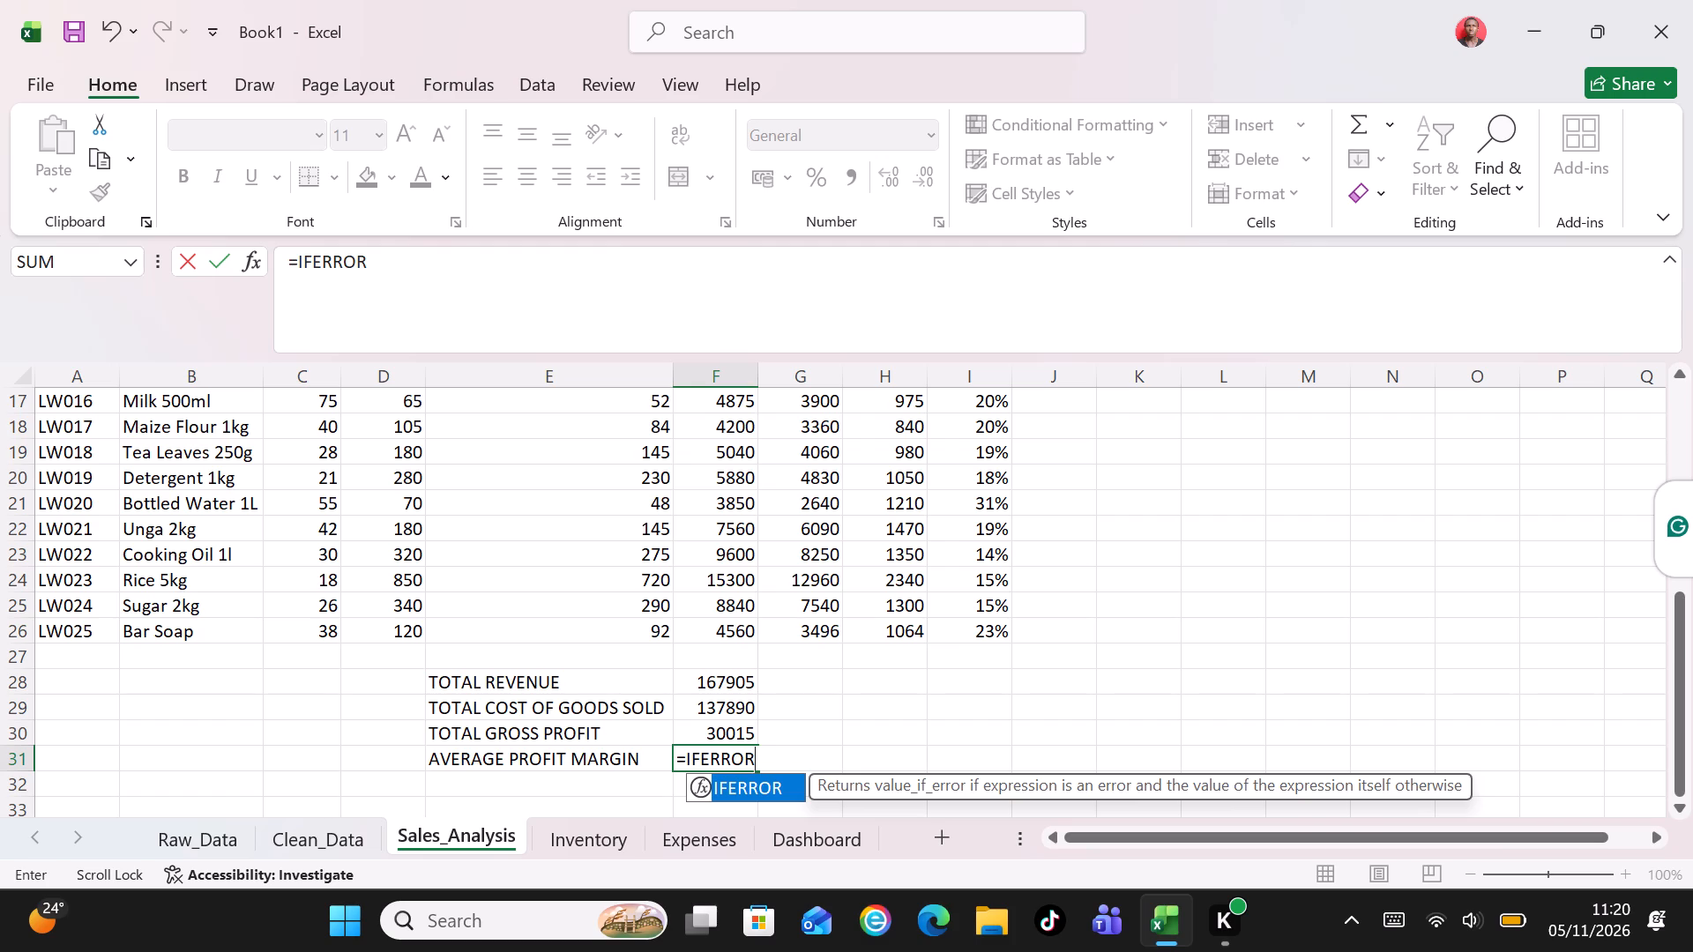
{"action": "key", "text": "shift+parenleft"}
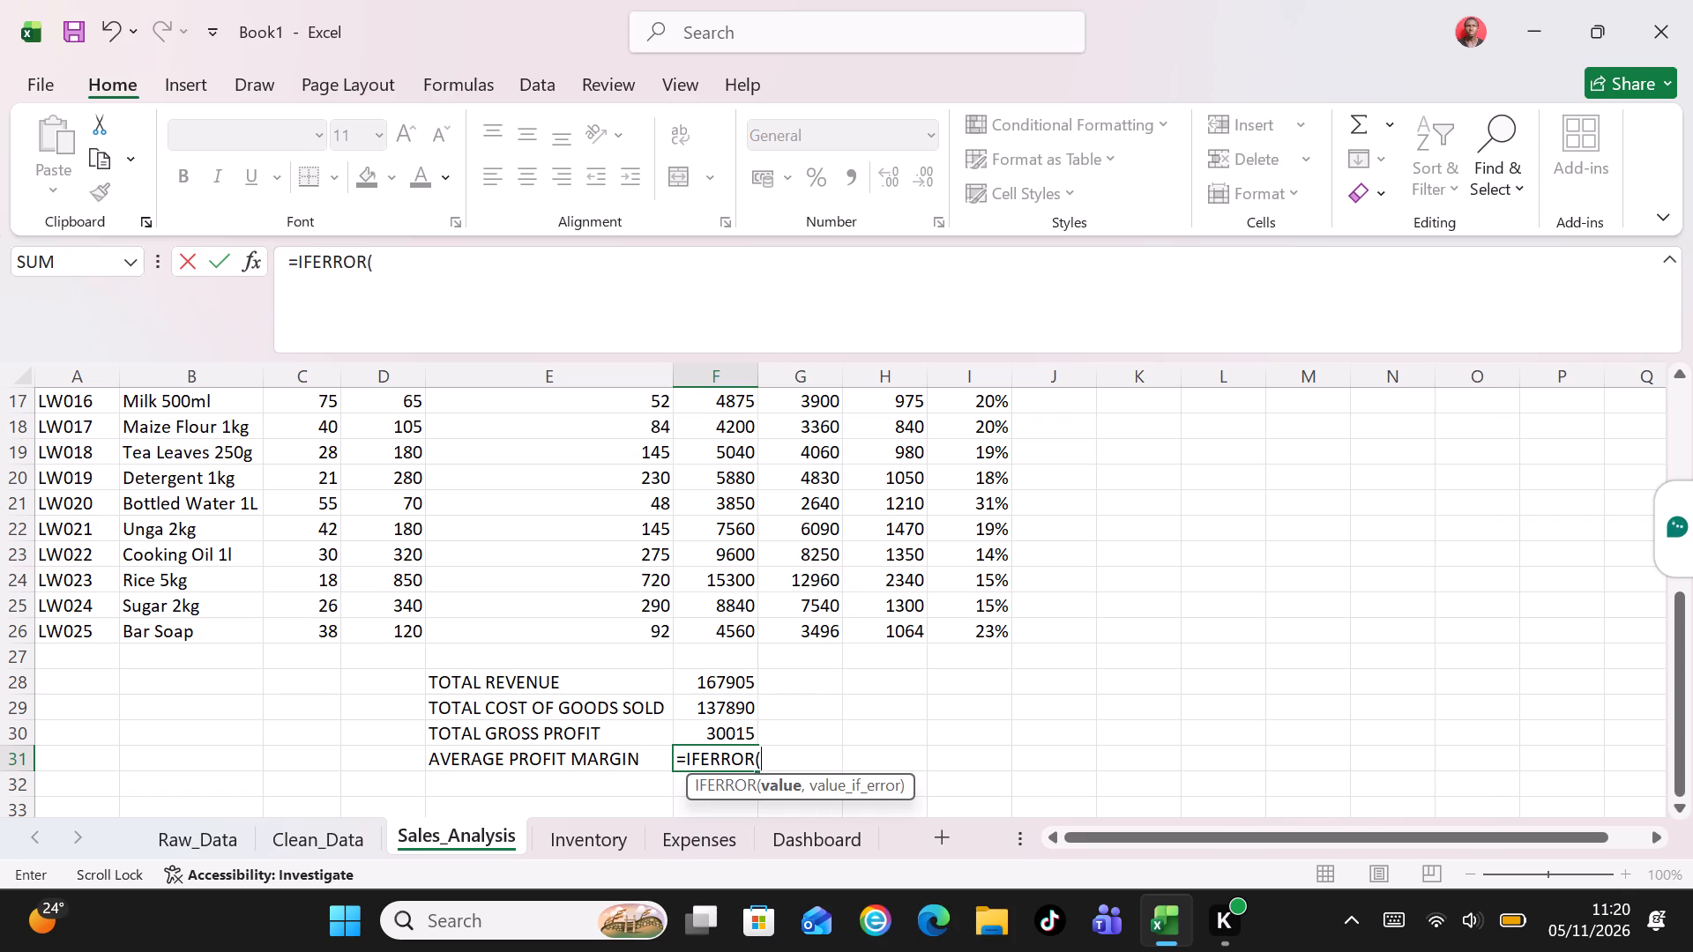
{"action": "key", "text": "f"}
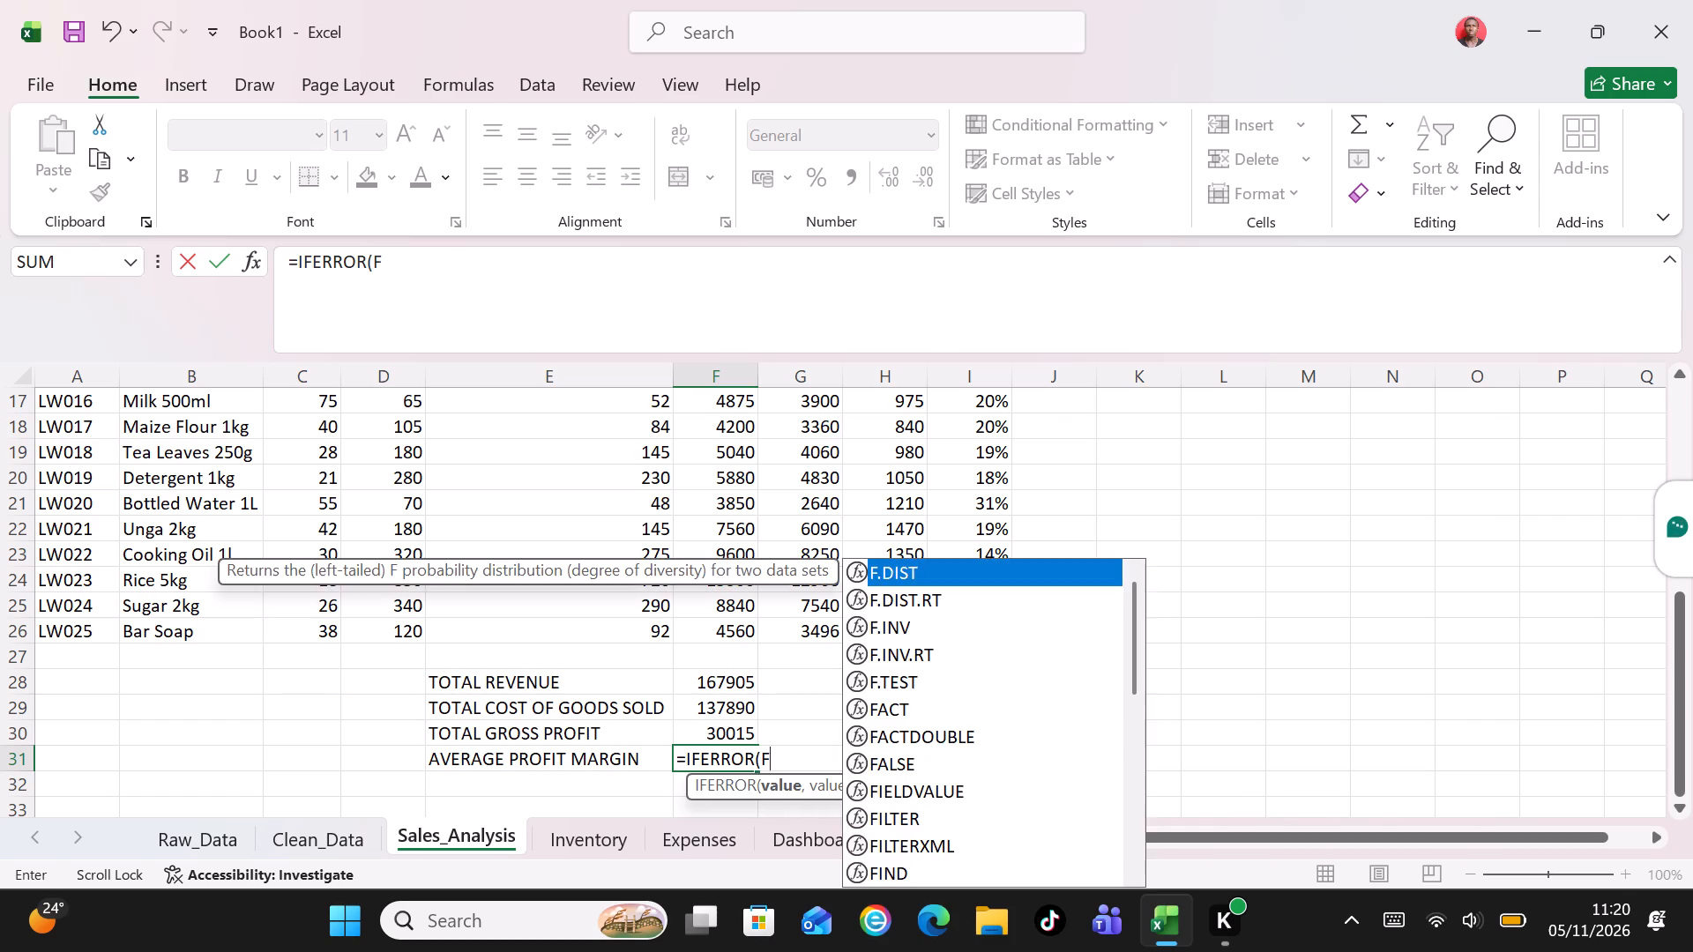
{"action": "type", "text": "30"}
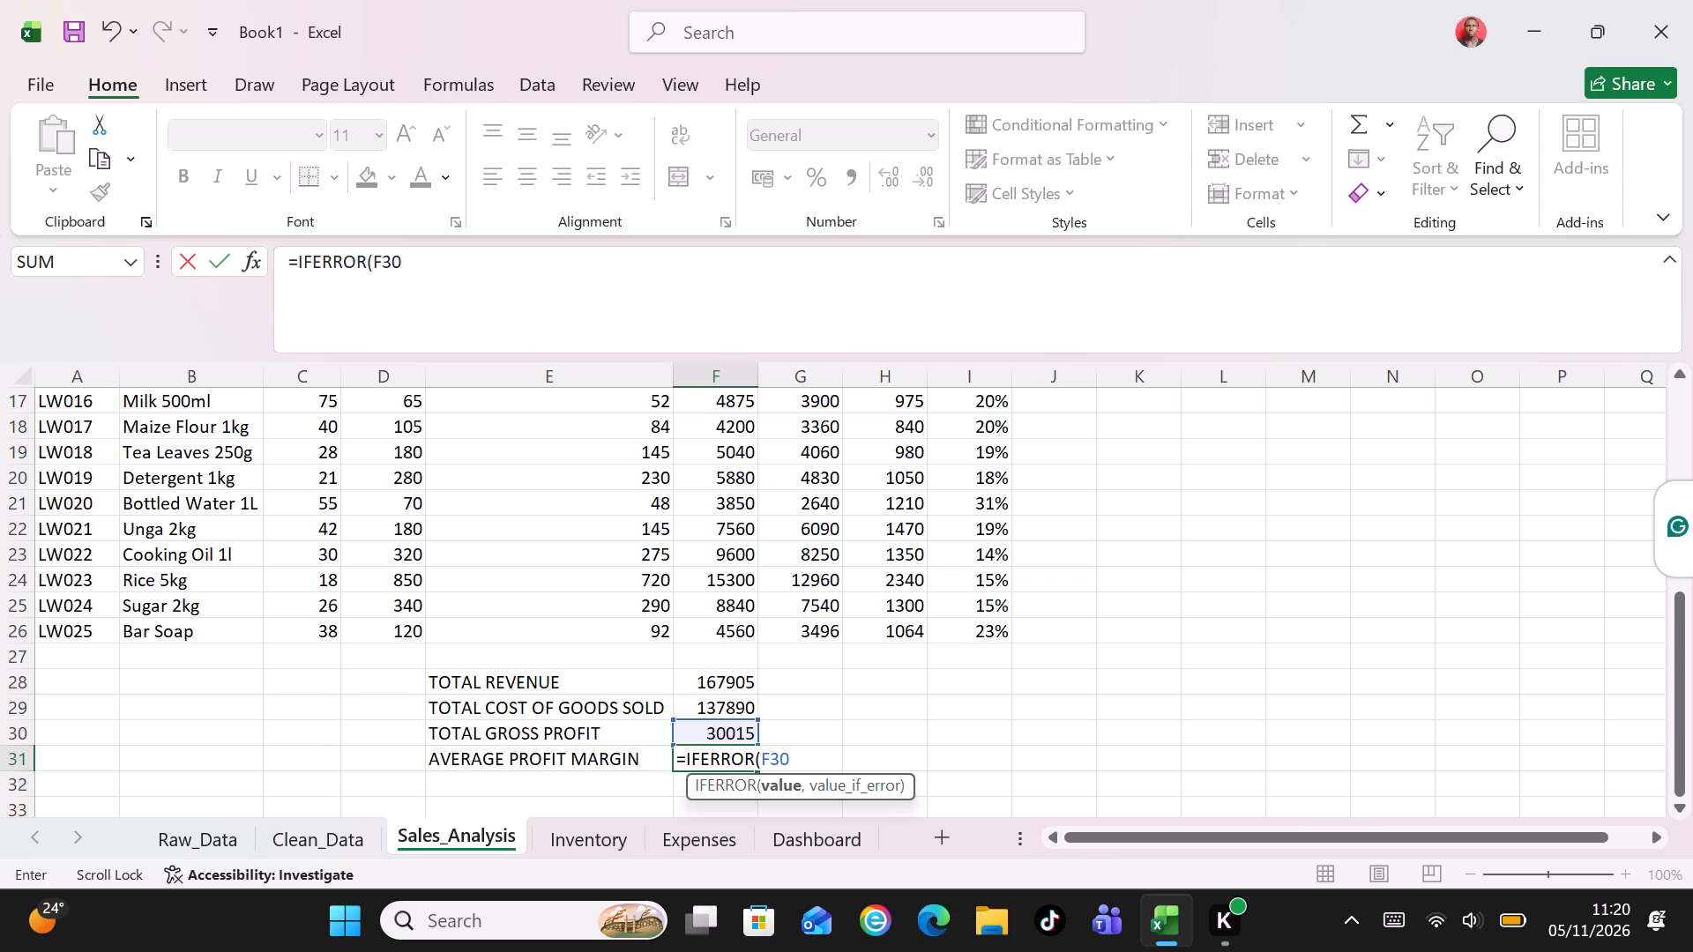
{"action": "key", "text": "shift+question"}
{"action": "key", "text": "BackSpace"}
{"action": "key", "text": "slash"}
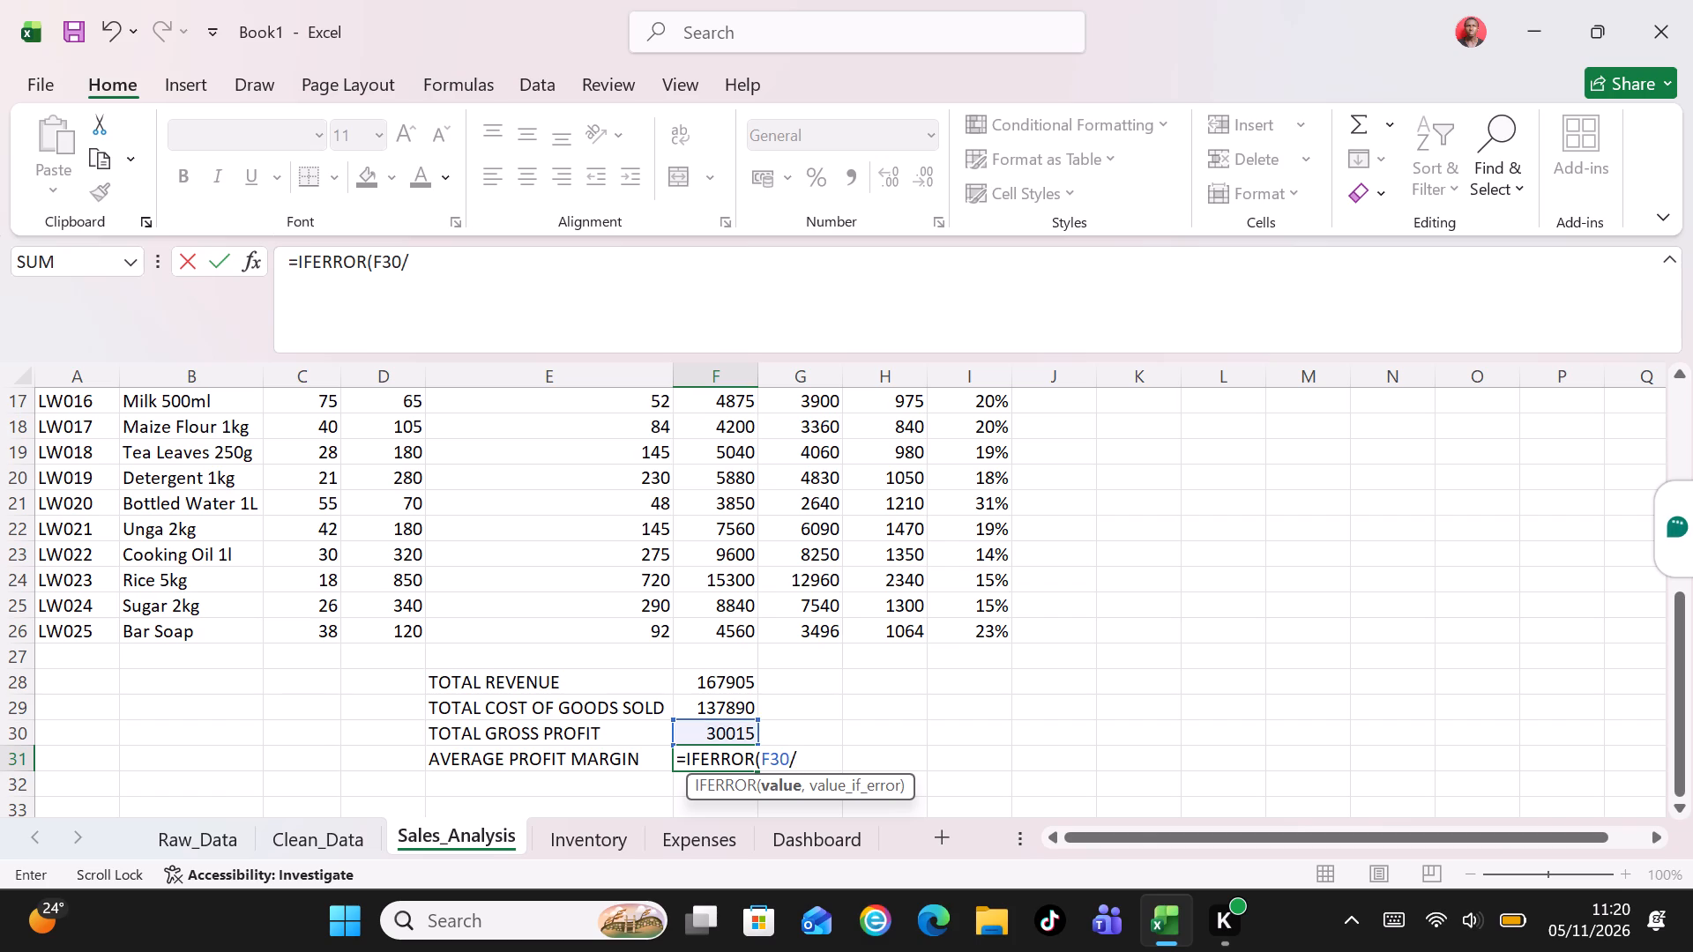
{"action": "type", "text": "F2"}
{"action": "key", "text": "8"}
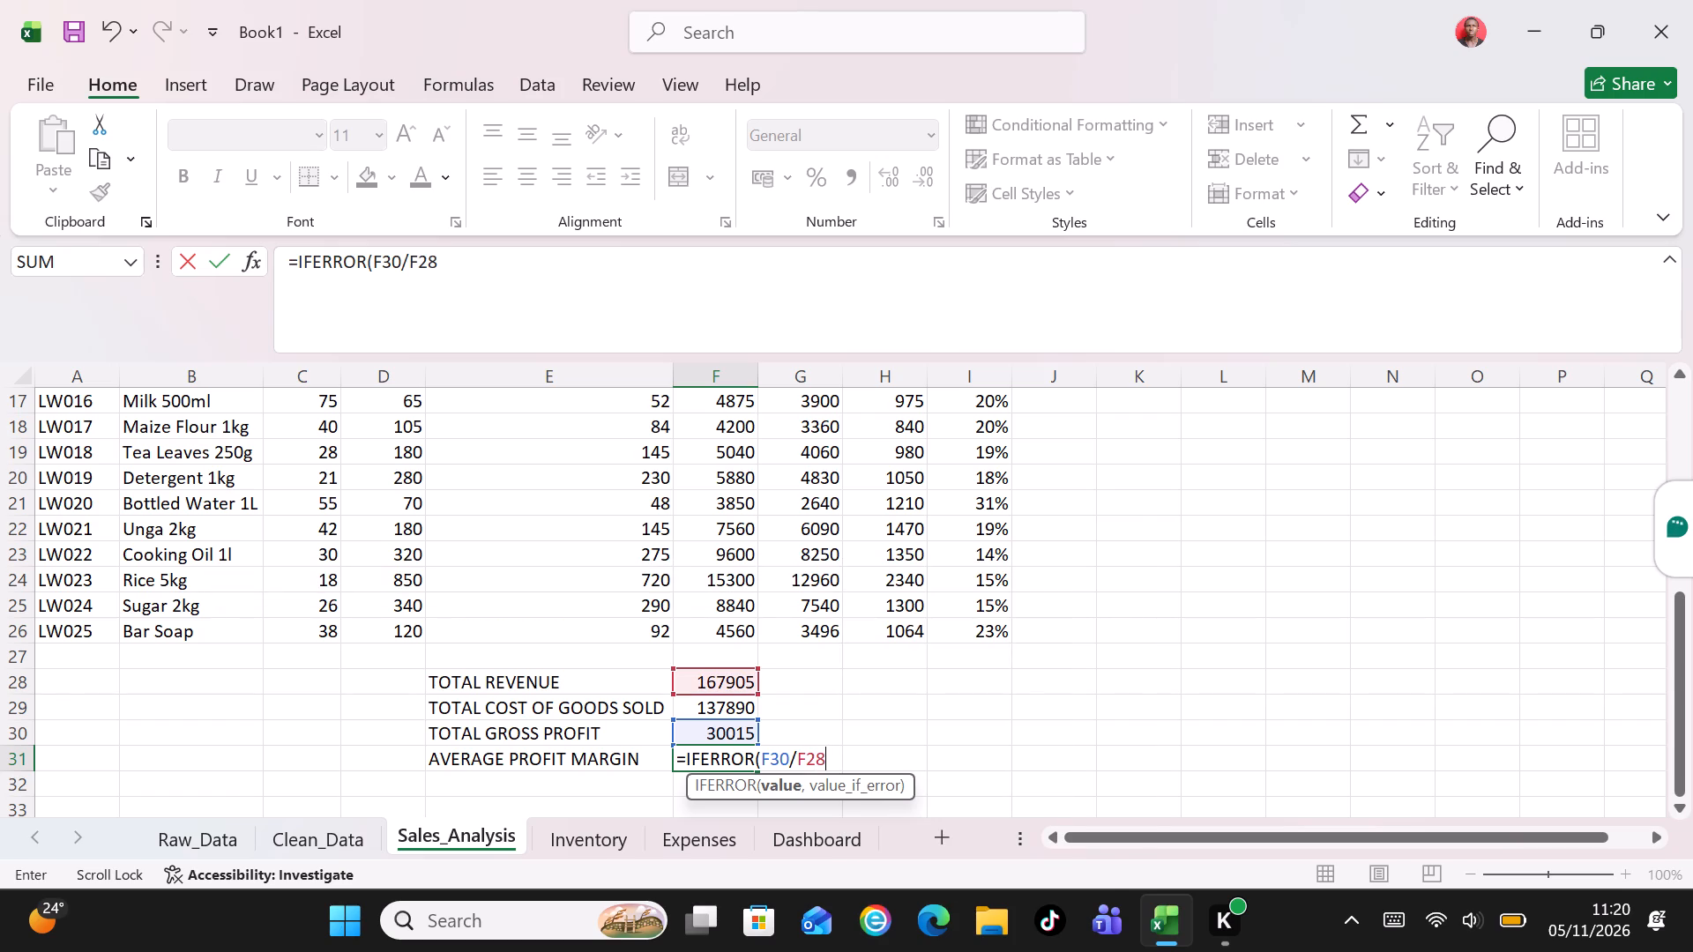
{"action": "key", "text": "comma"}
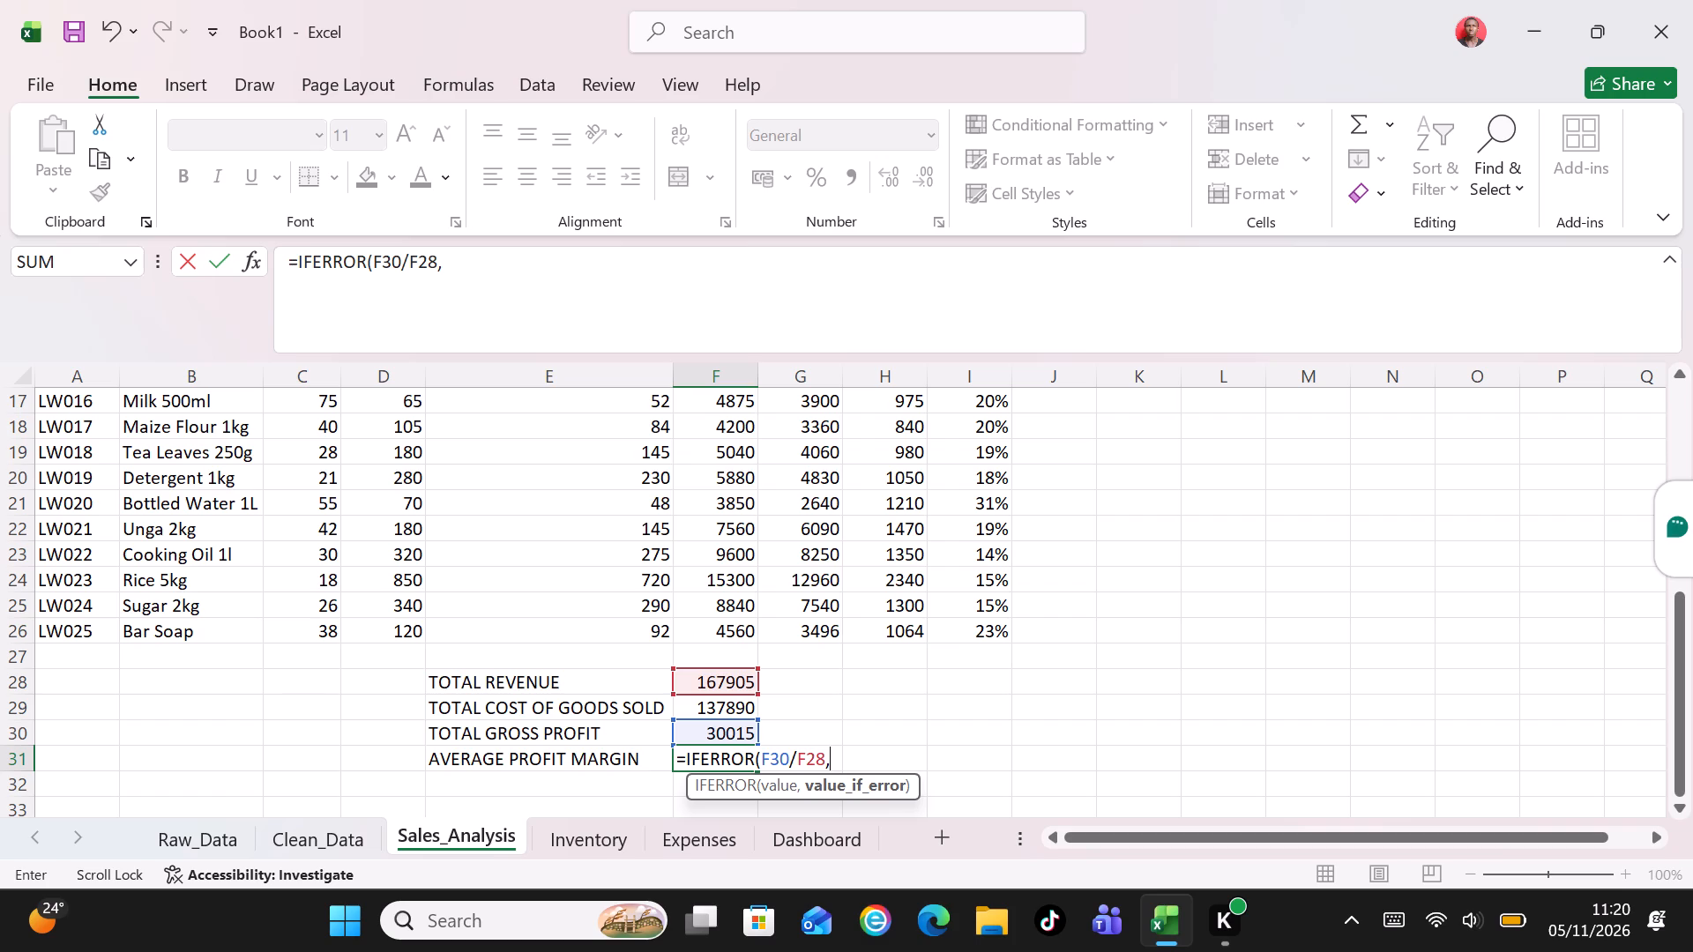
{"action": "key", "text": "0"}
{"action": "key", "text": "shift+parenright"}
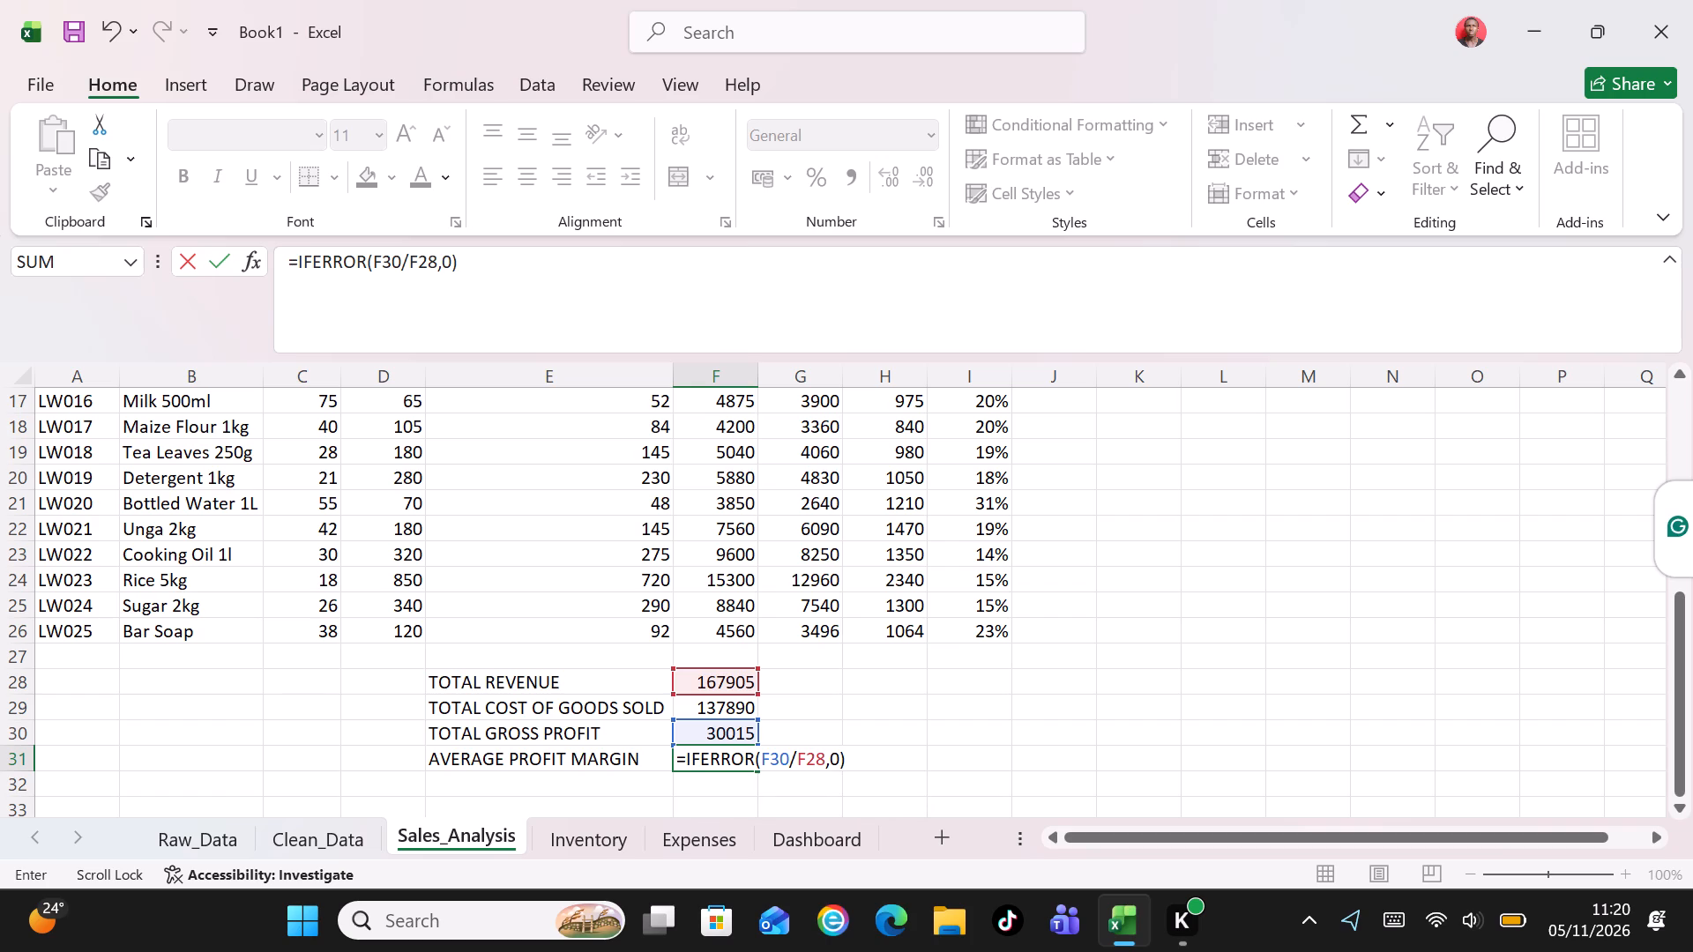
{"action": "key", "text": "Return"}
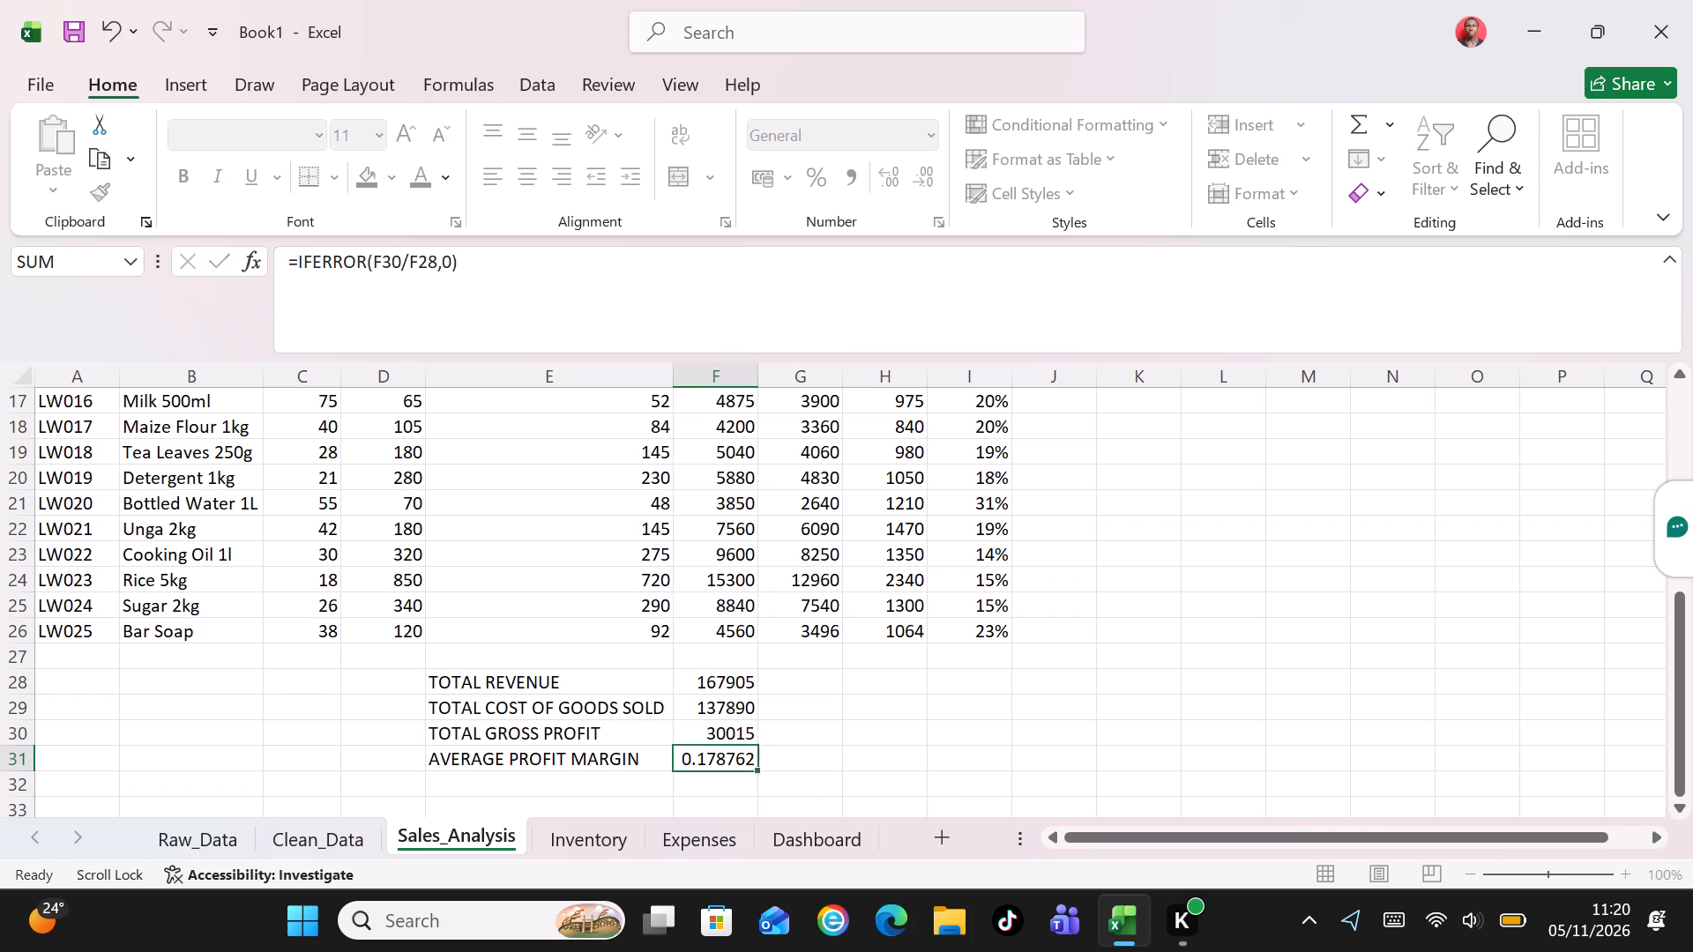
Format the average profit margin in cell F31 as a percentage.
{"action": "left_click", "coordinate": [727, 759]}
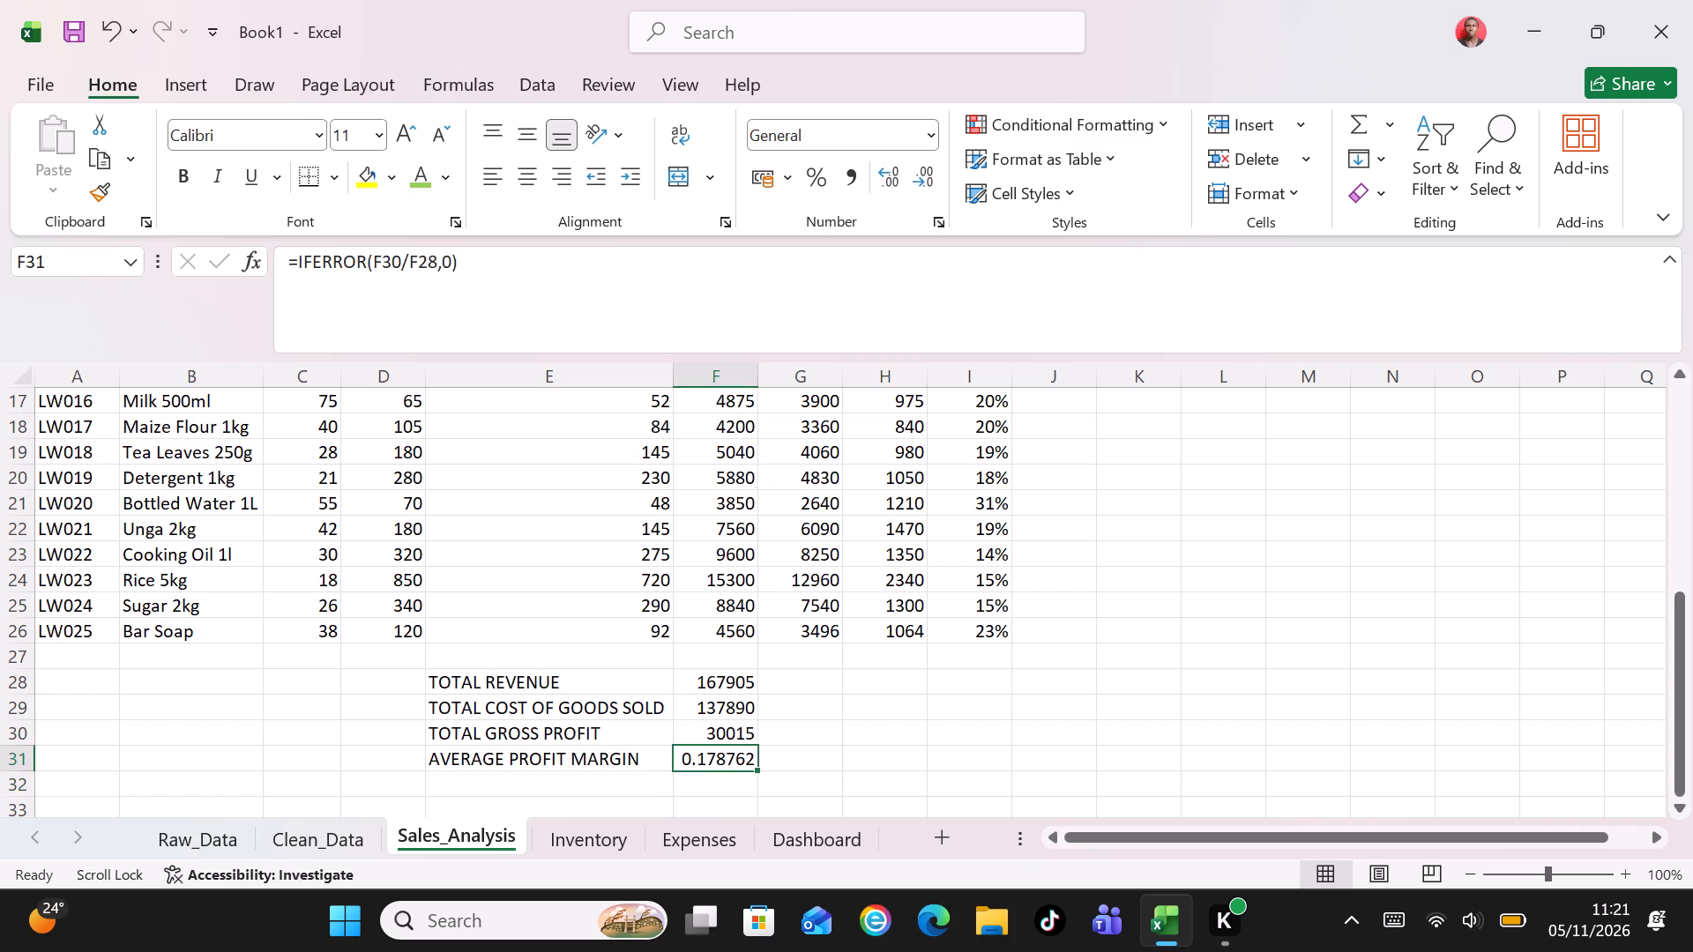
{"action": "left_click", "coordinate": [818, 177]}
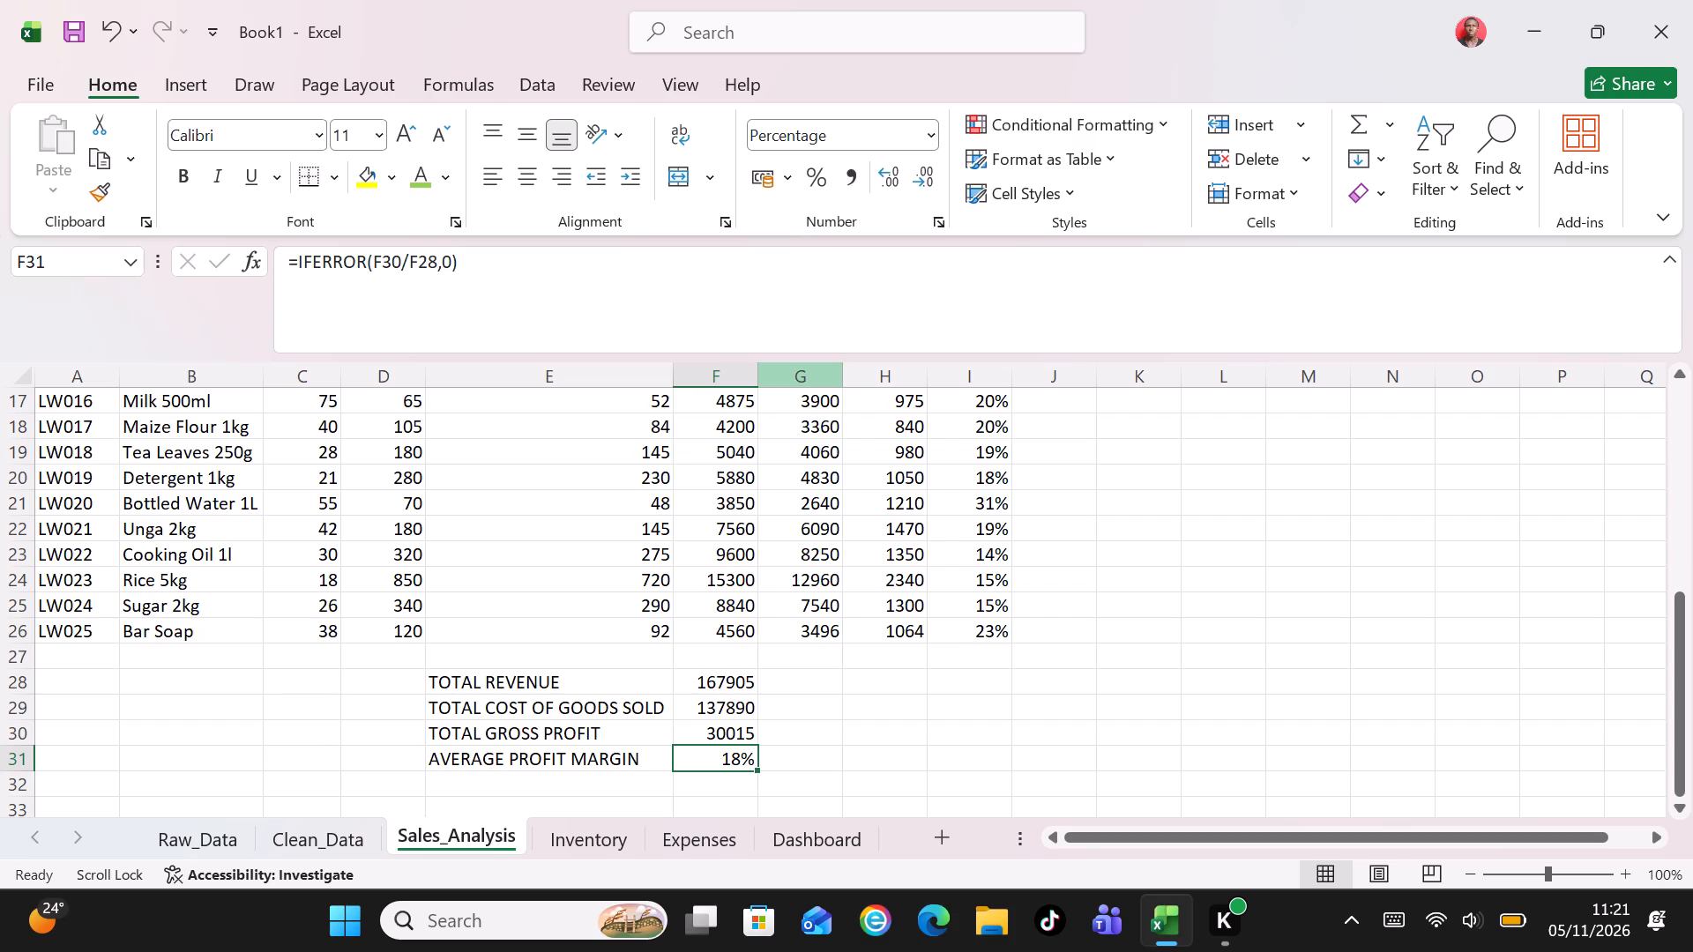
Make the TOTAL REVENUE label in cell E28 bold.
{"action": "left_click", "coordinate": [509, 680]}
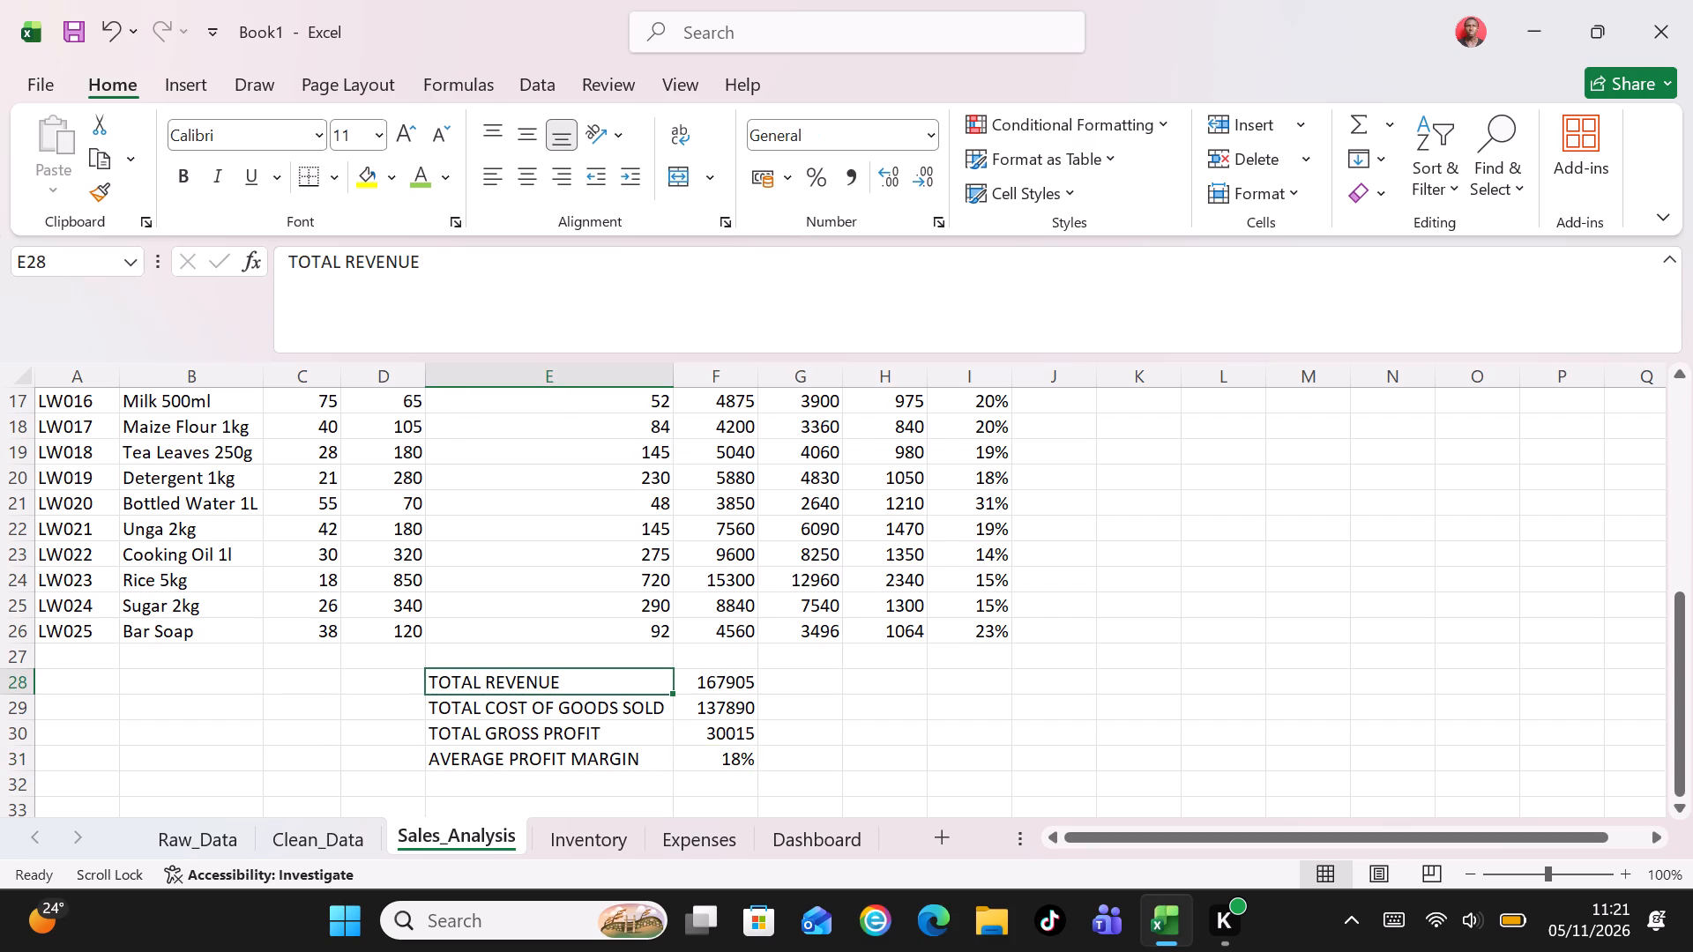
{"action": "key", "text": "ctrl+b"}
{"action": "key", "text": "Return"}
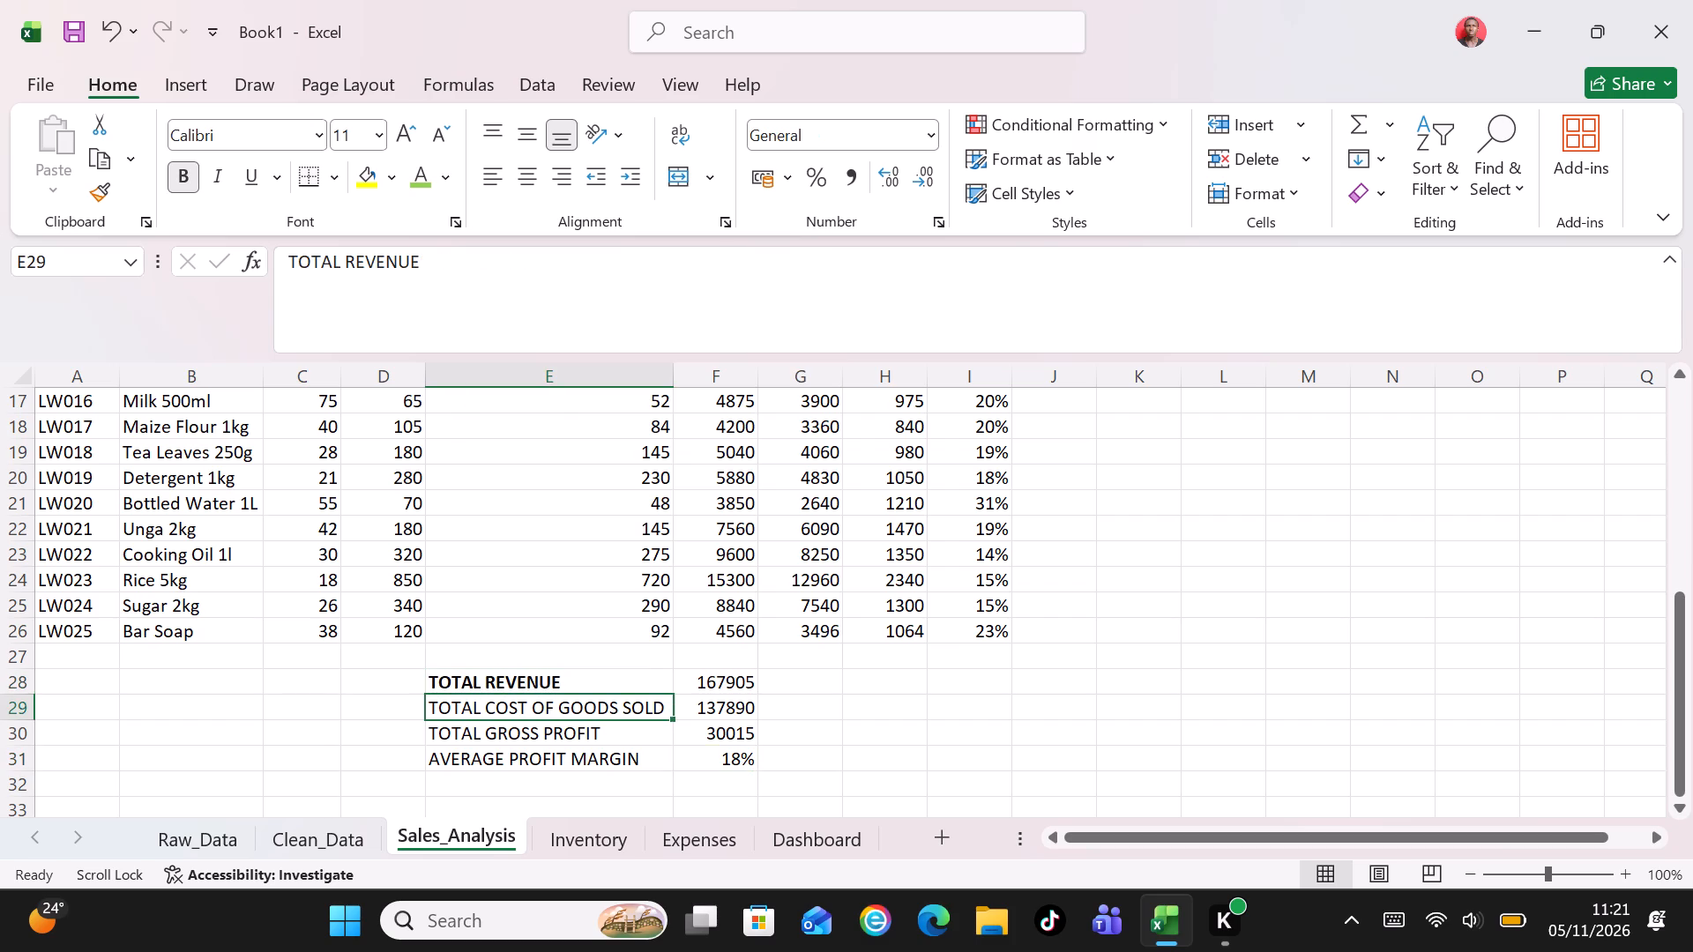
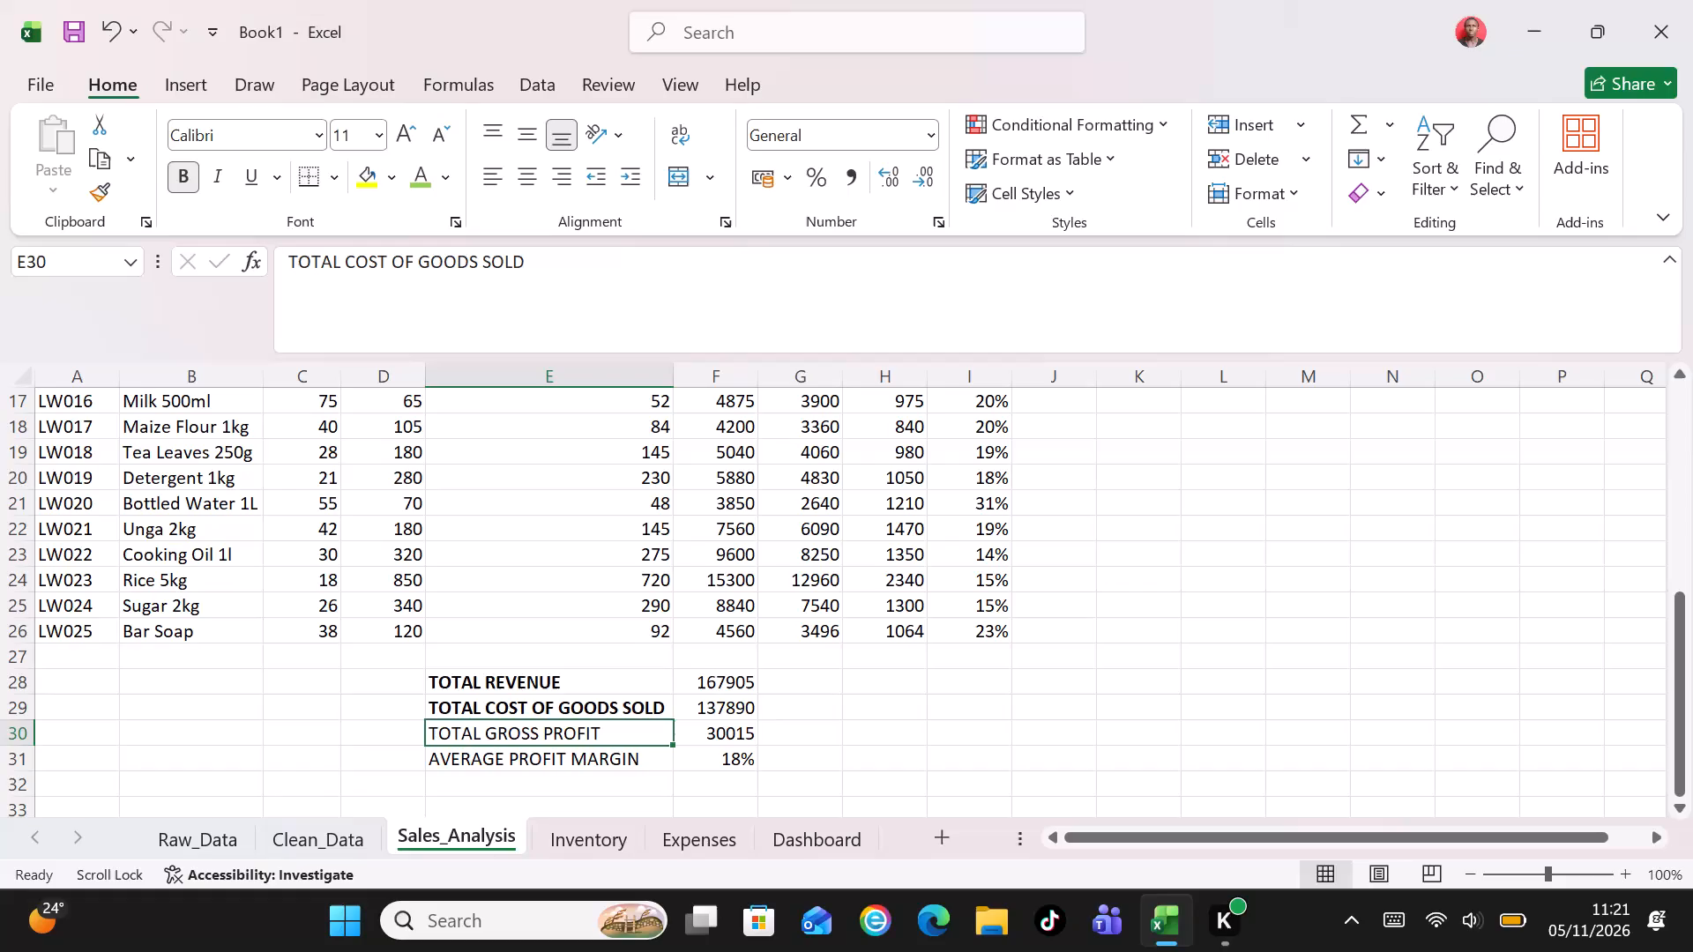
Make the TOTAL GROSS PROFIT and AVERAGE PROFIT MARGIN labels in cells E30 and E31 bold.
{"action": "key", "text": "ctrl+b"}
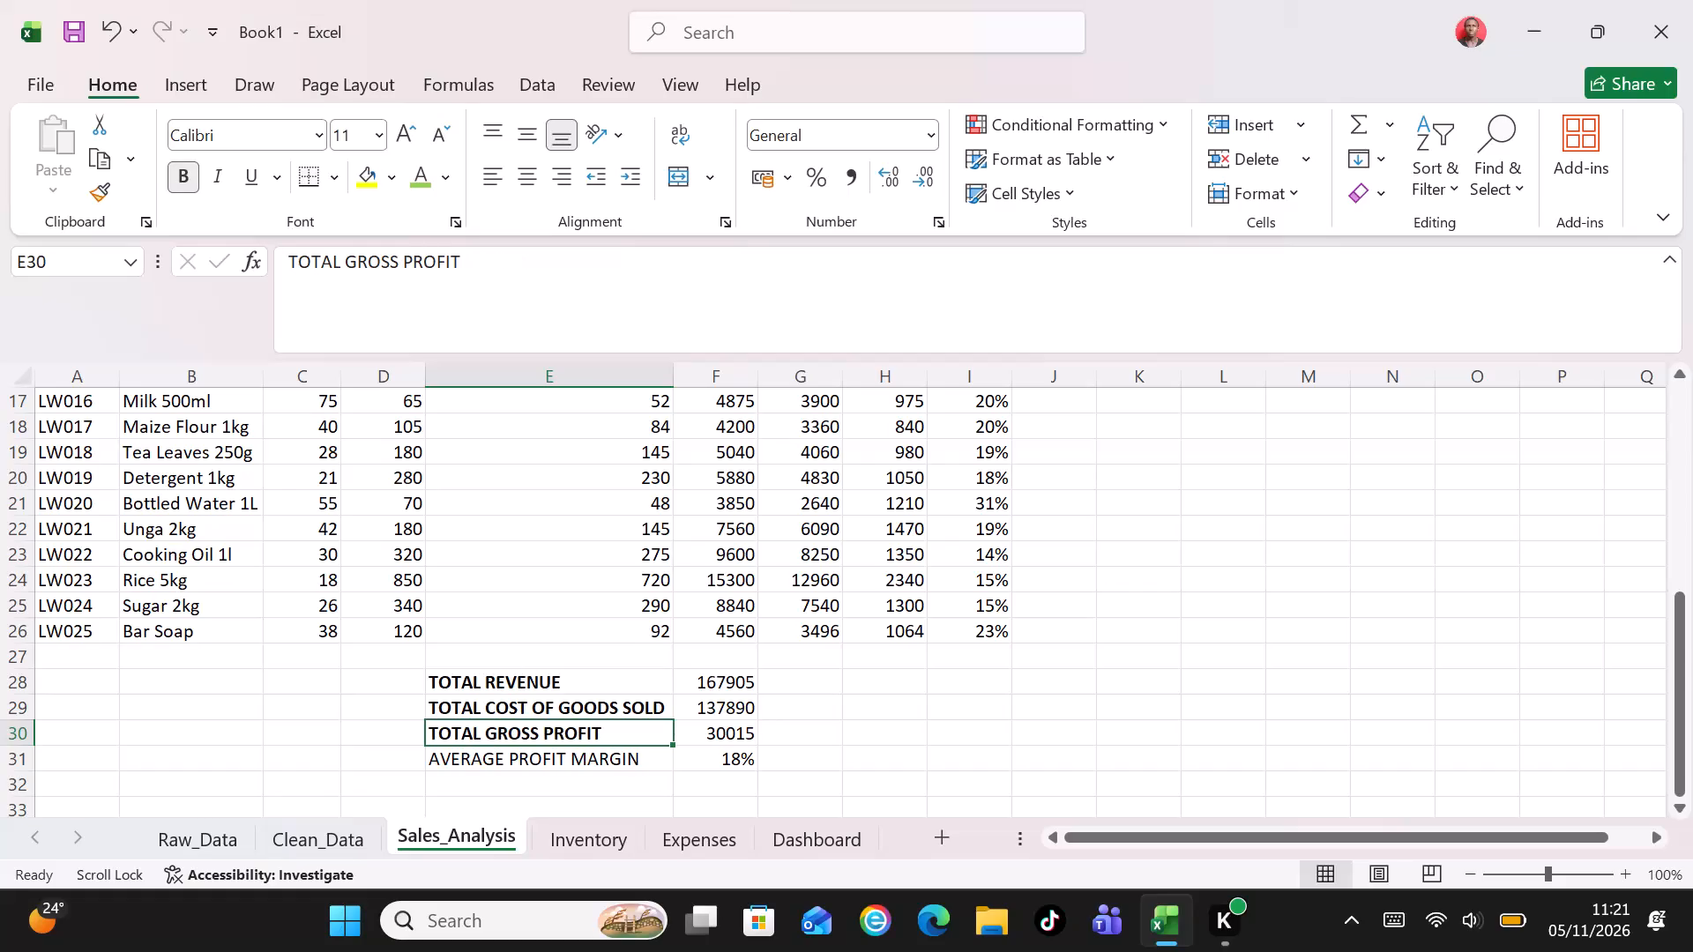
{"action": "key", "text": "Return"}
{"action": "key", "text": "ctrl+b"}
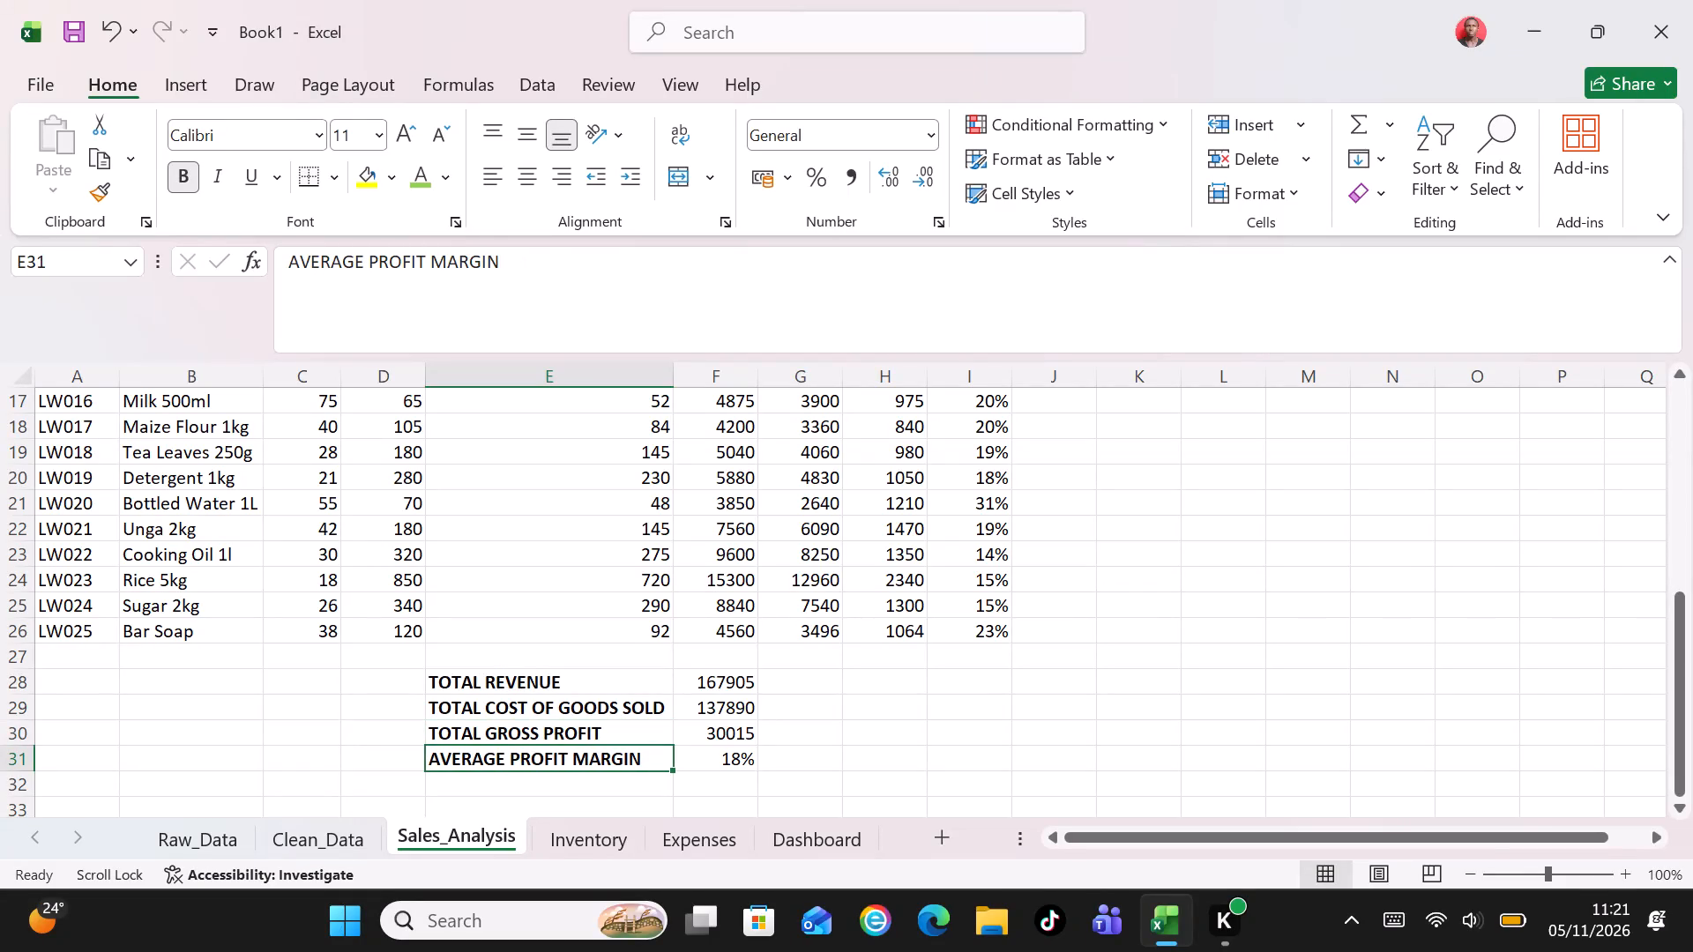
On the Inventory sheet, enter the column headers Product in cell A1 and Category in cell B1.
{"action": "left_click", "coordinate": [585, 859]}
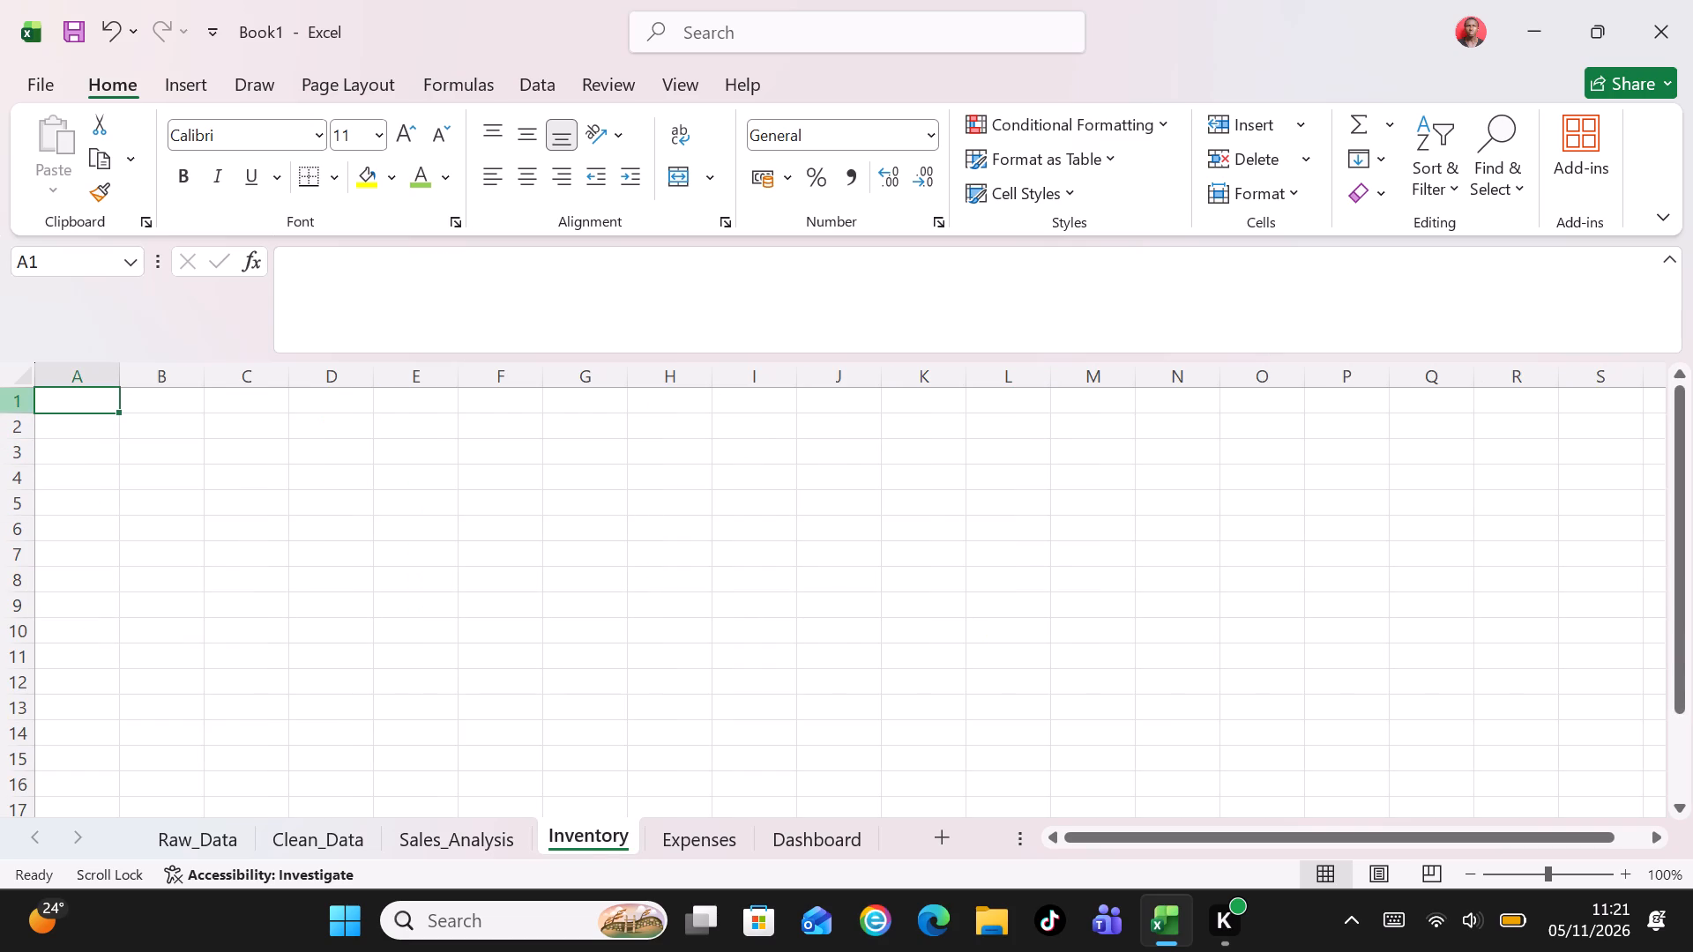
{"action": "left_click", "coordinate": [68, 398]}
{"action": "key", "text": "p"}
{"action": "type", "text": "roduct"}
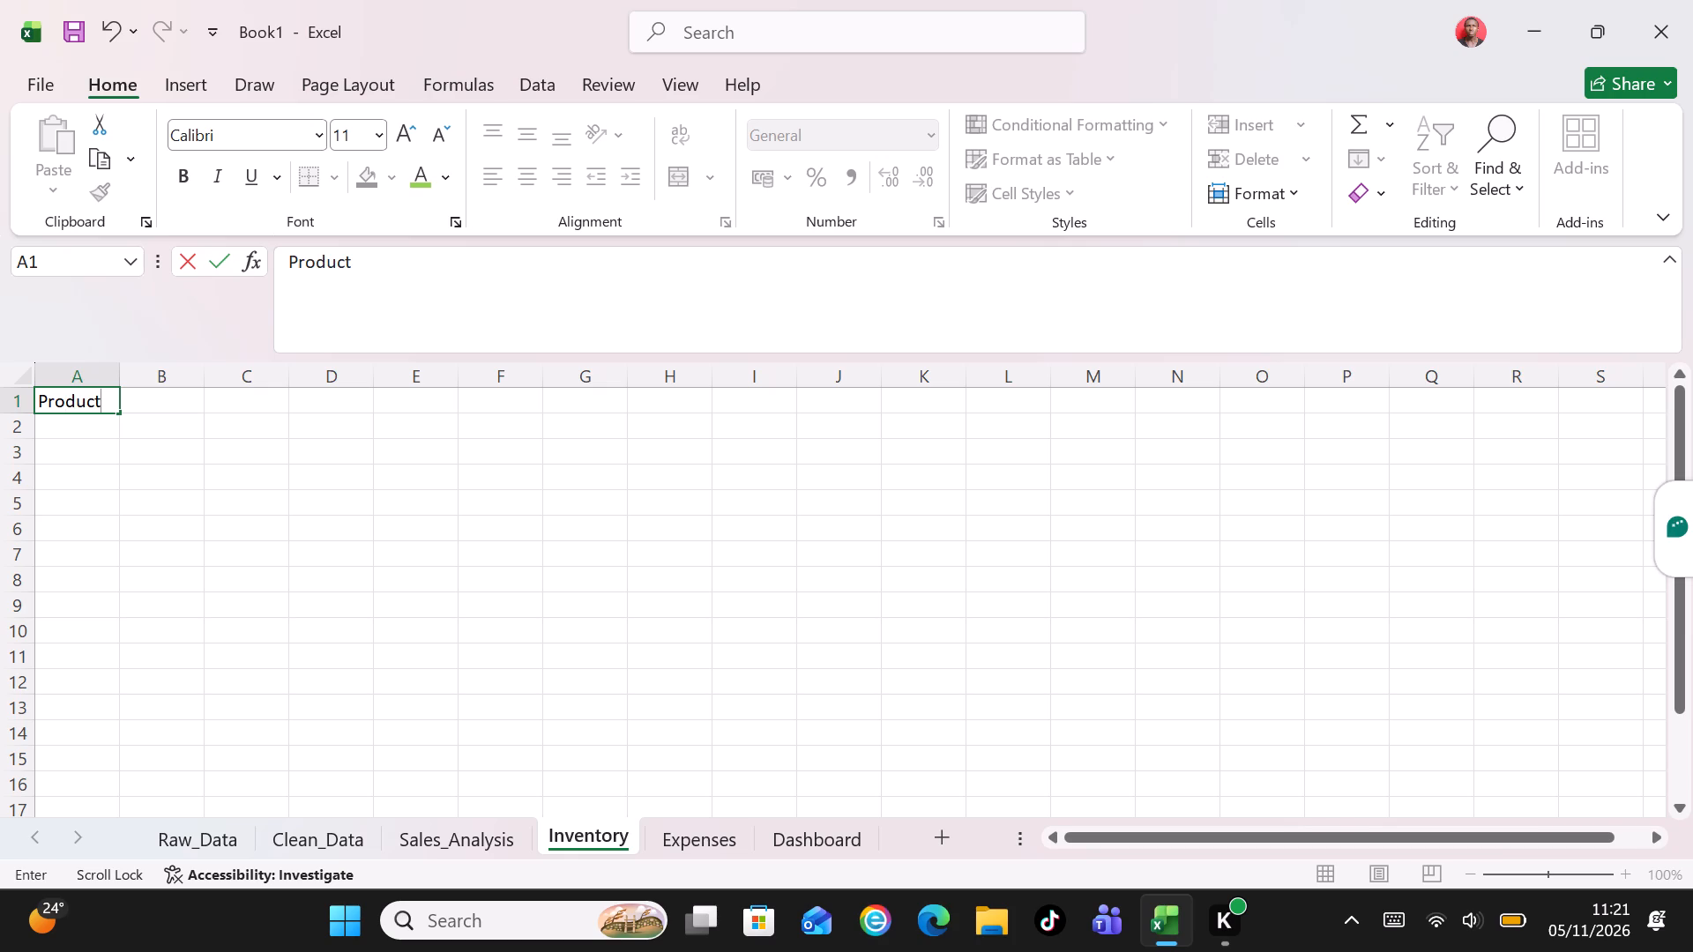
{"action": "key", "text": "Tab"}
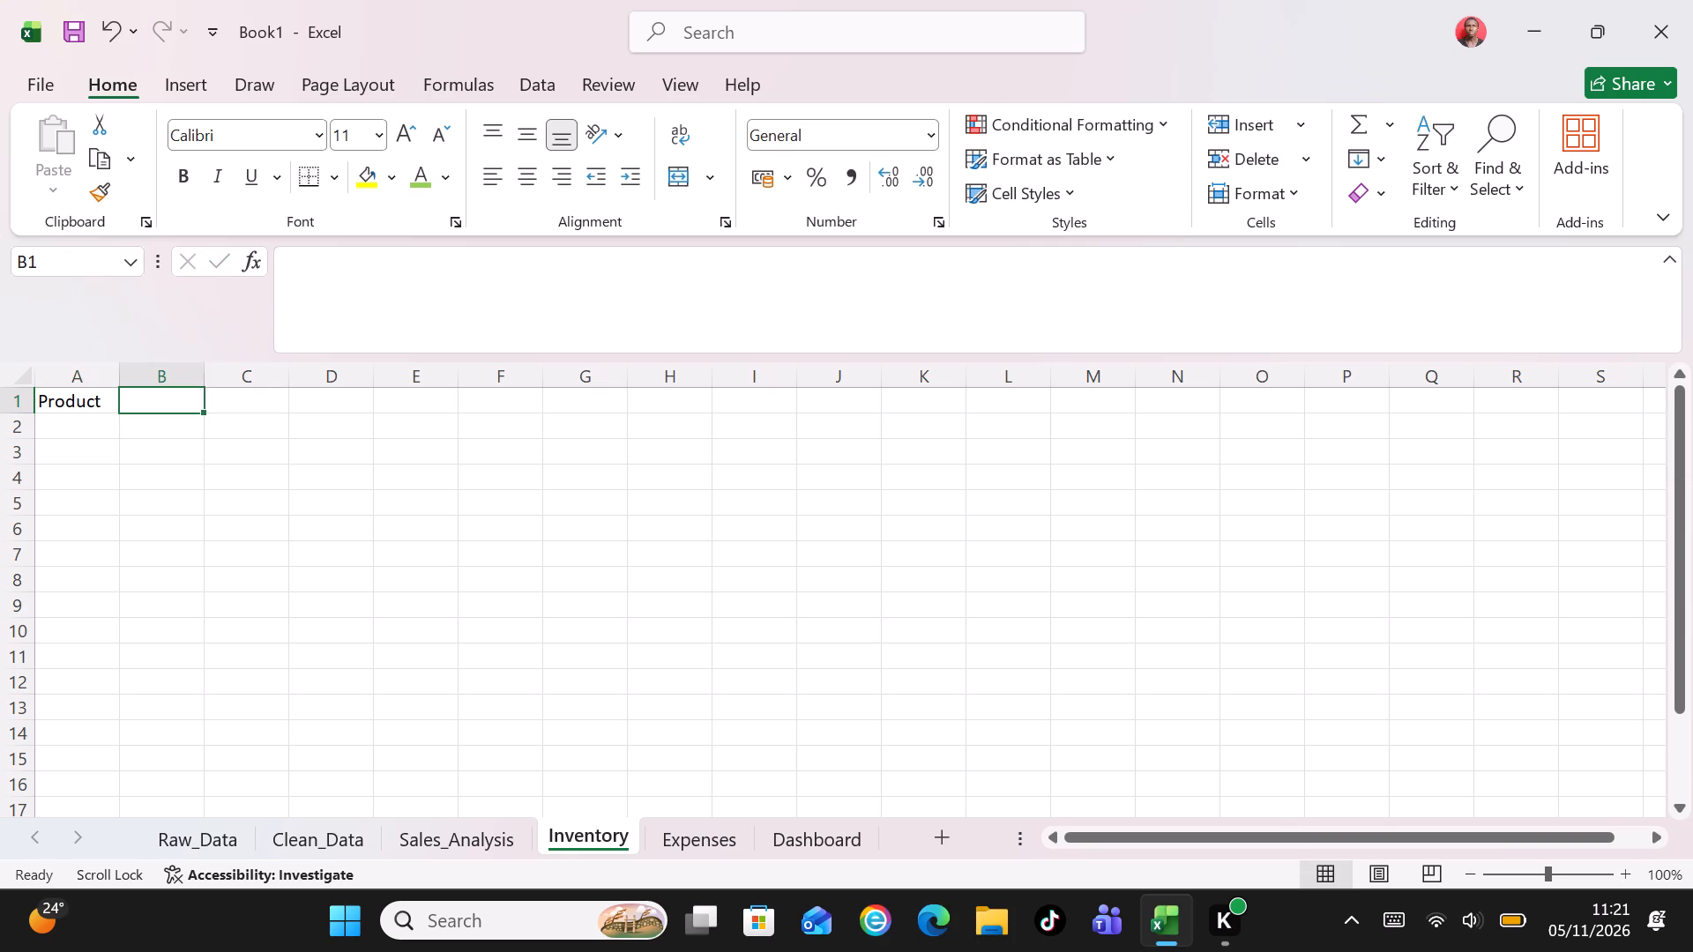
{"action": "type", "text": "Category"}
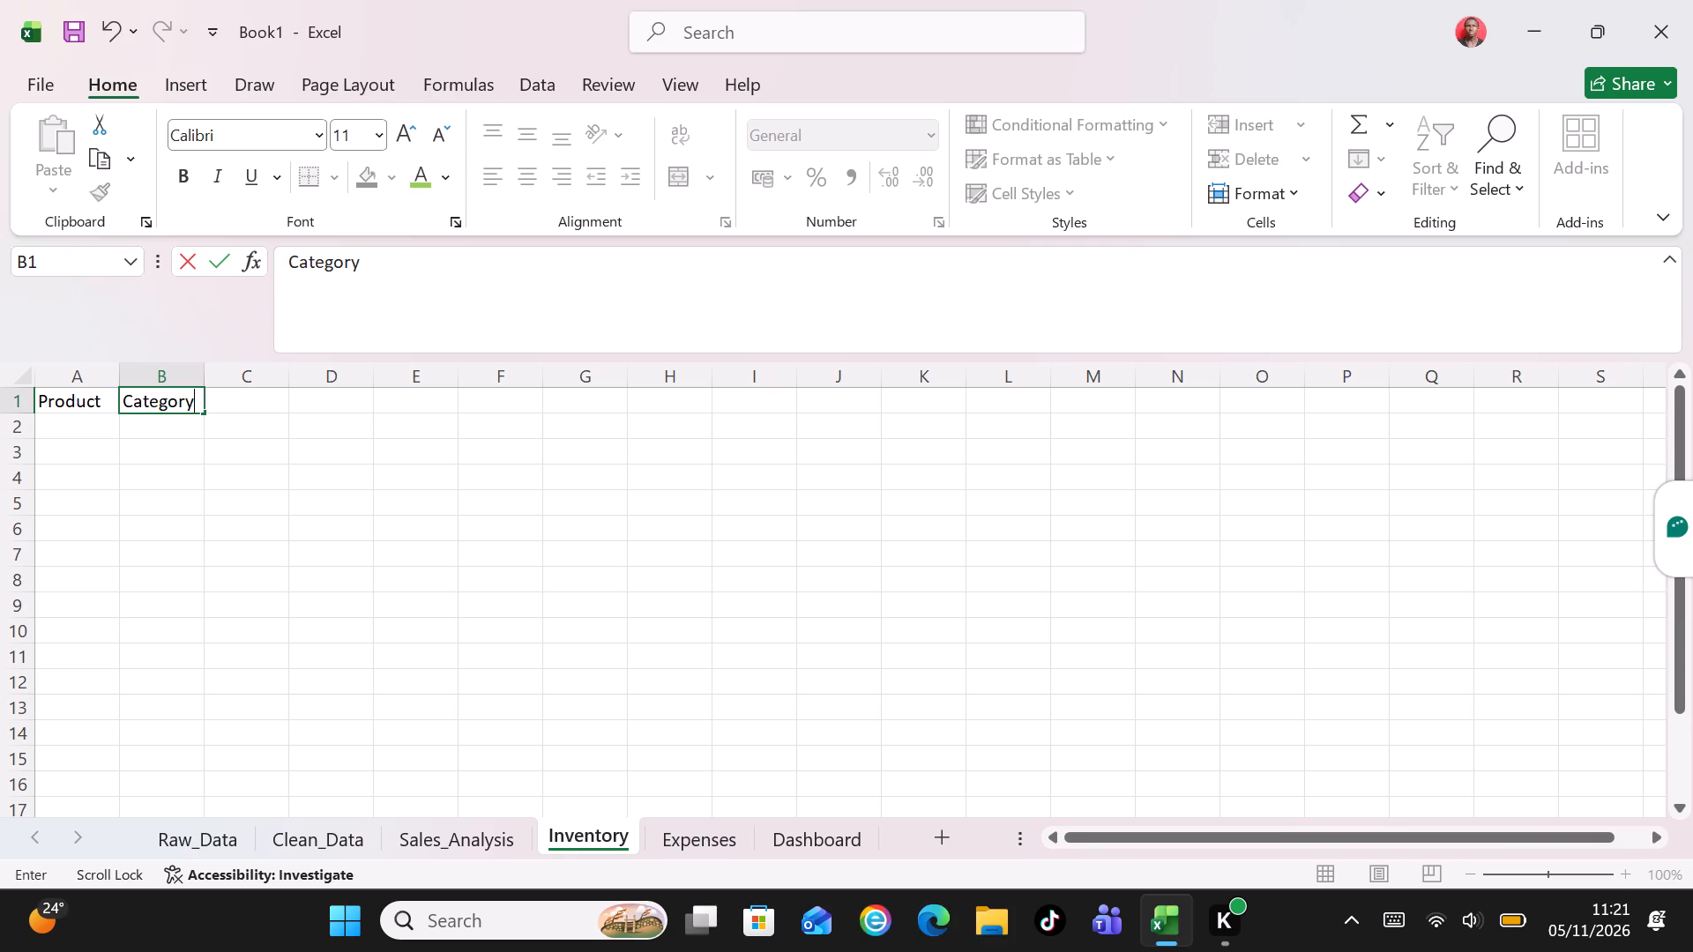
{"action": "key", "text": "Tab"}
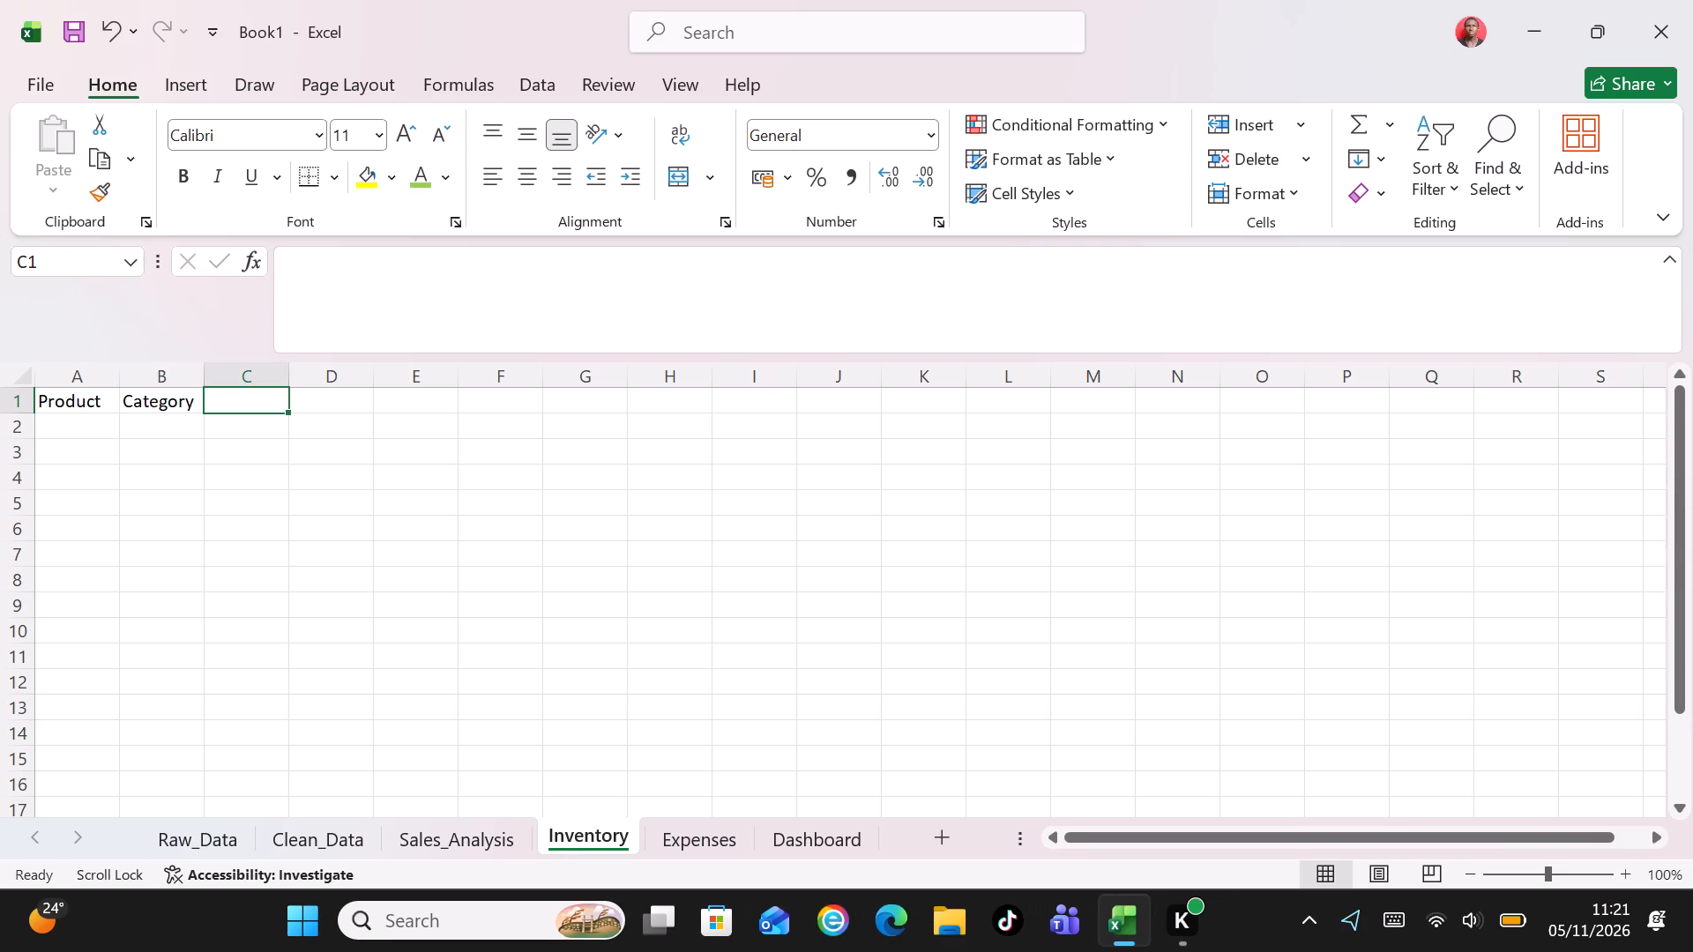
Enter the column header Opening_Stock in cell C1, with an underscore between the two words.
{"action": "key", "text": "shift+o"}
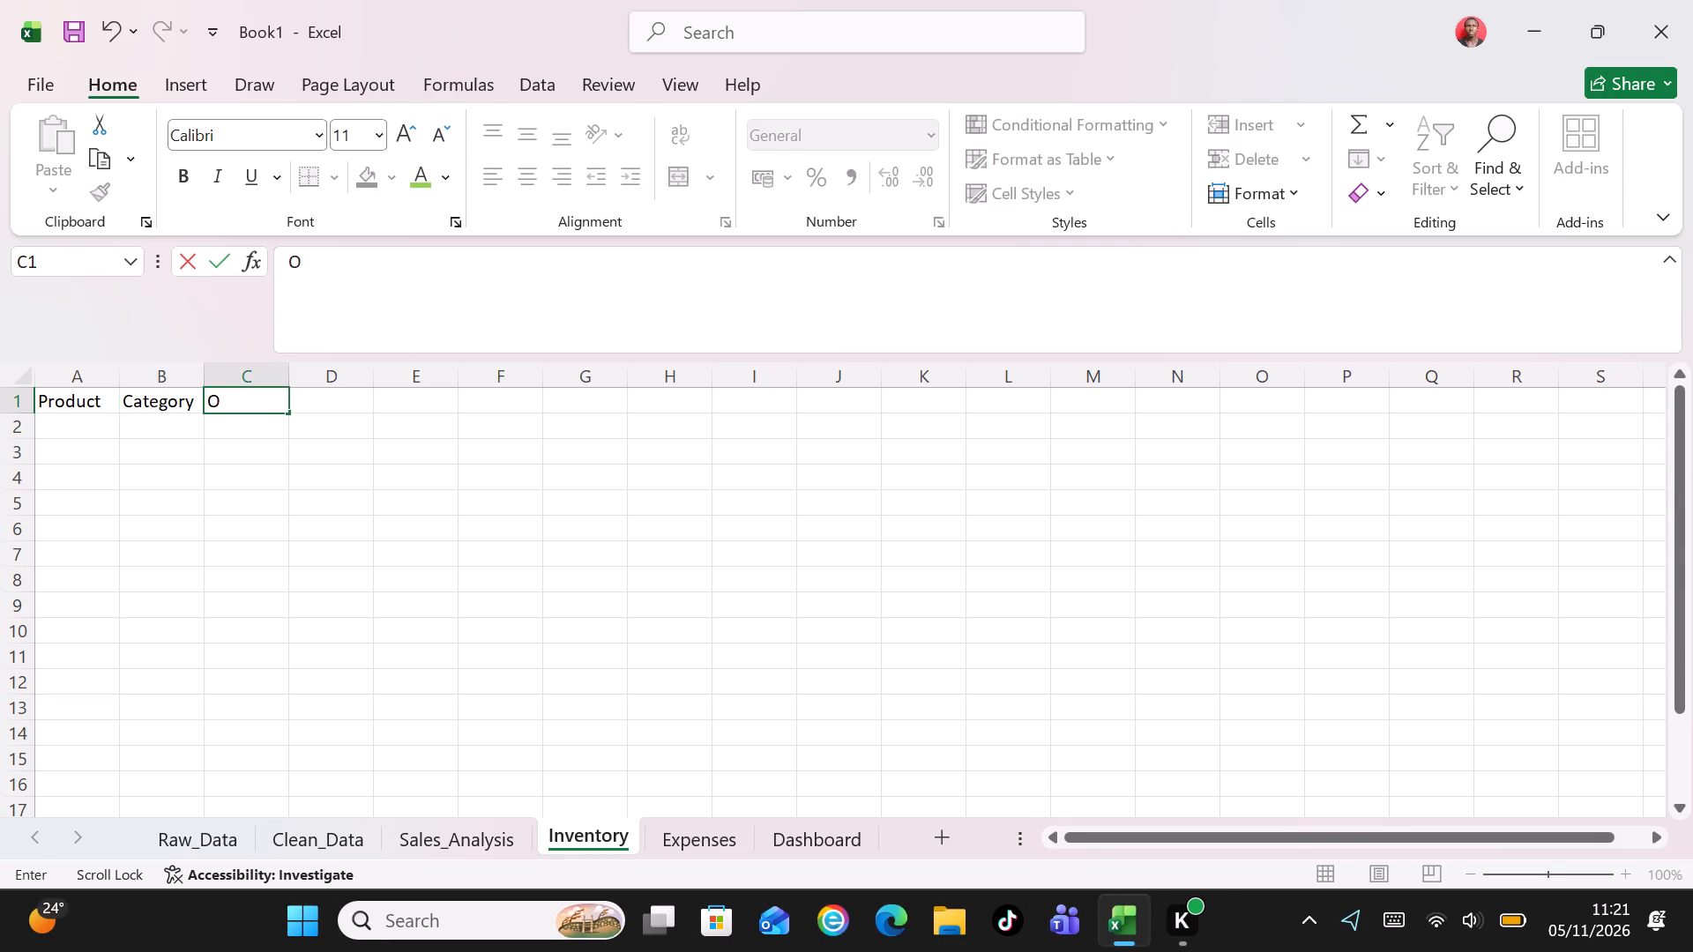
{"action": "type", "text": "pening"}
{"action": "key", "text": "space"}
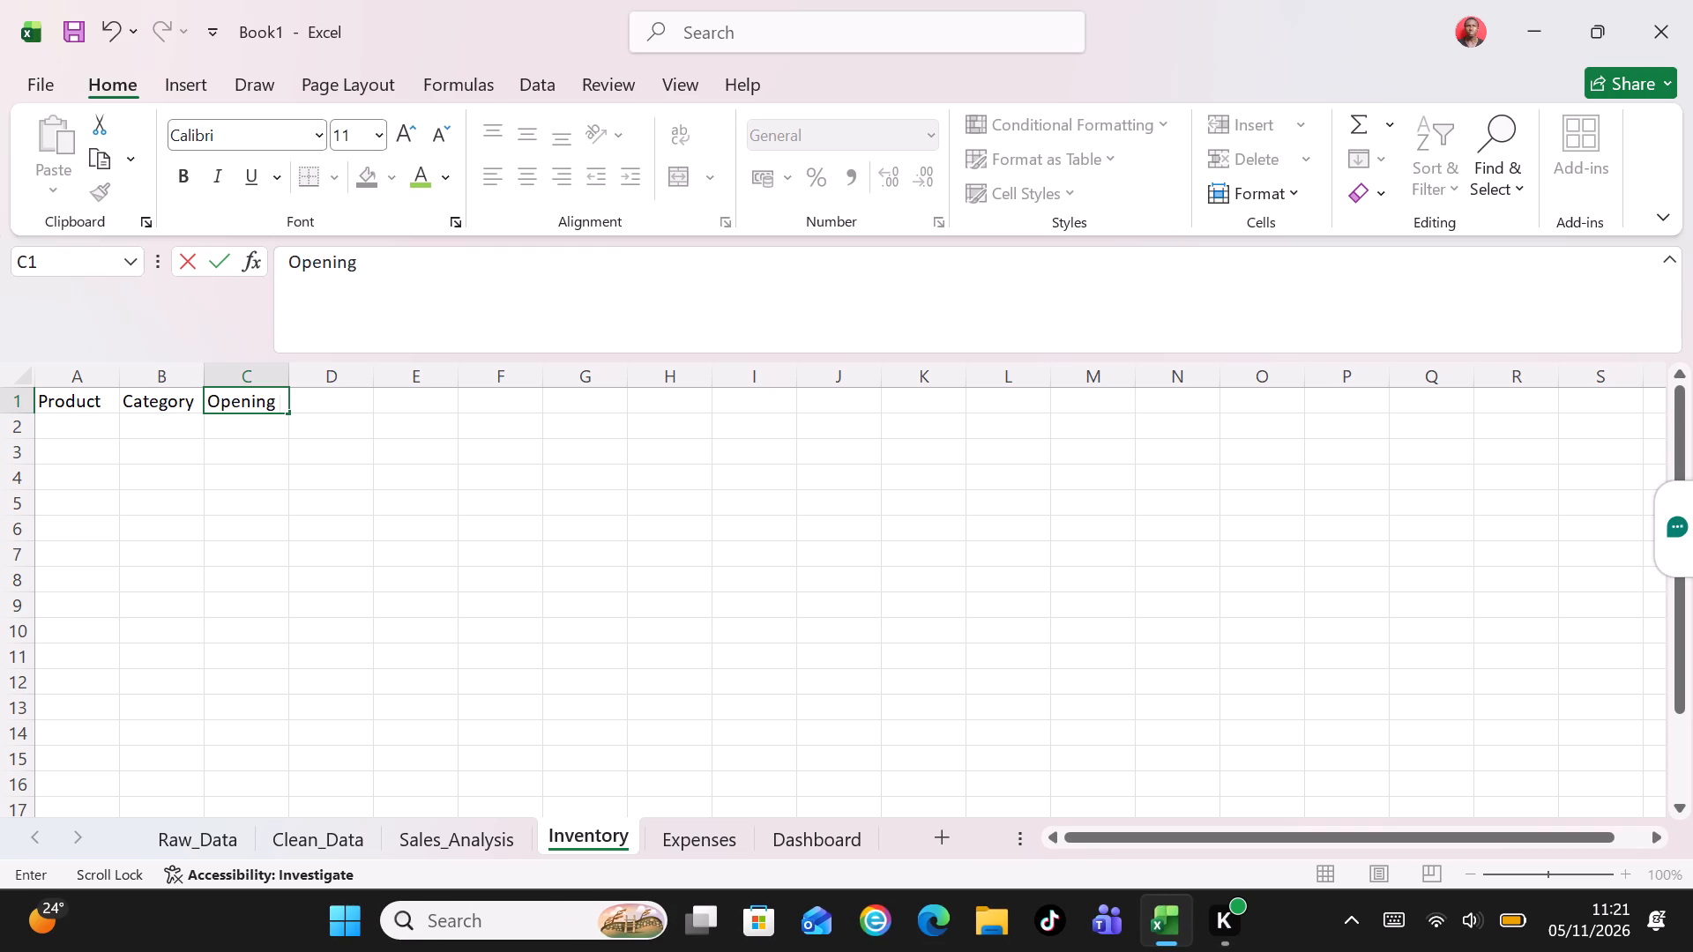
{"action": "key", "text": "s"}
{"action": "key", "text": "BackSpace"}
{"action": "key", "text": "s"}
{"action": "key", "text": "BackSpace"}
{"action": "type", "text": "Stock"}
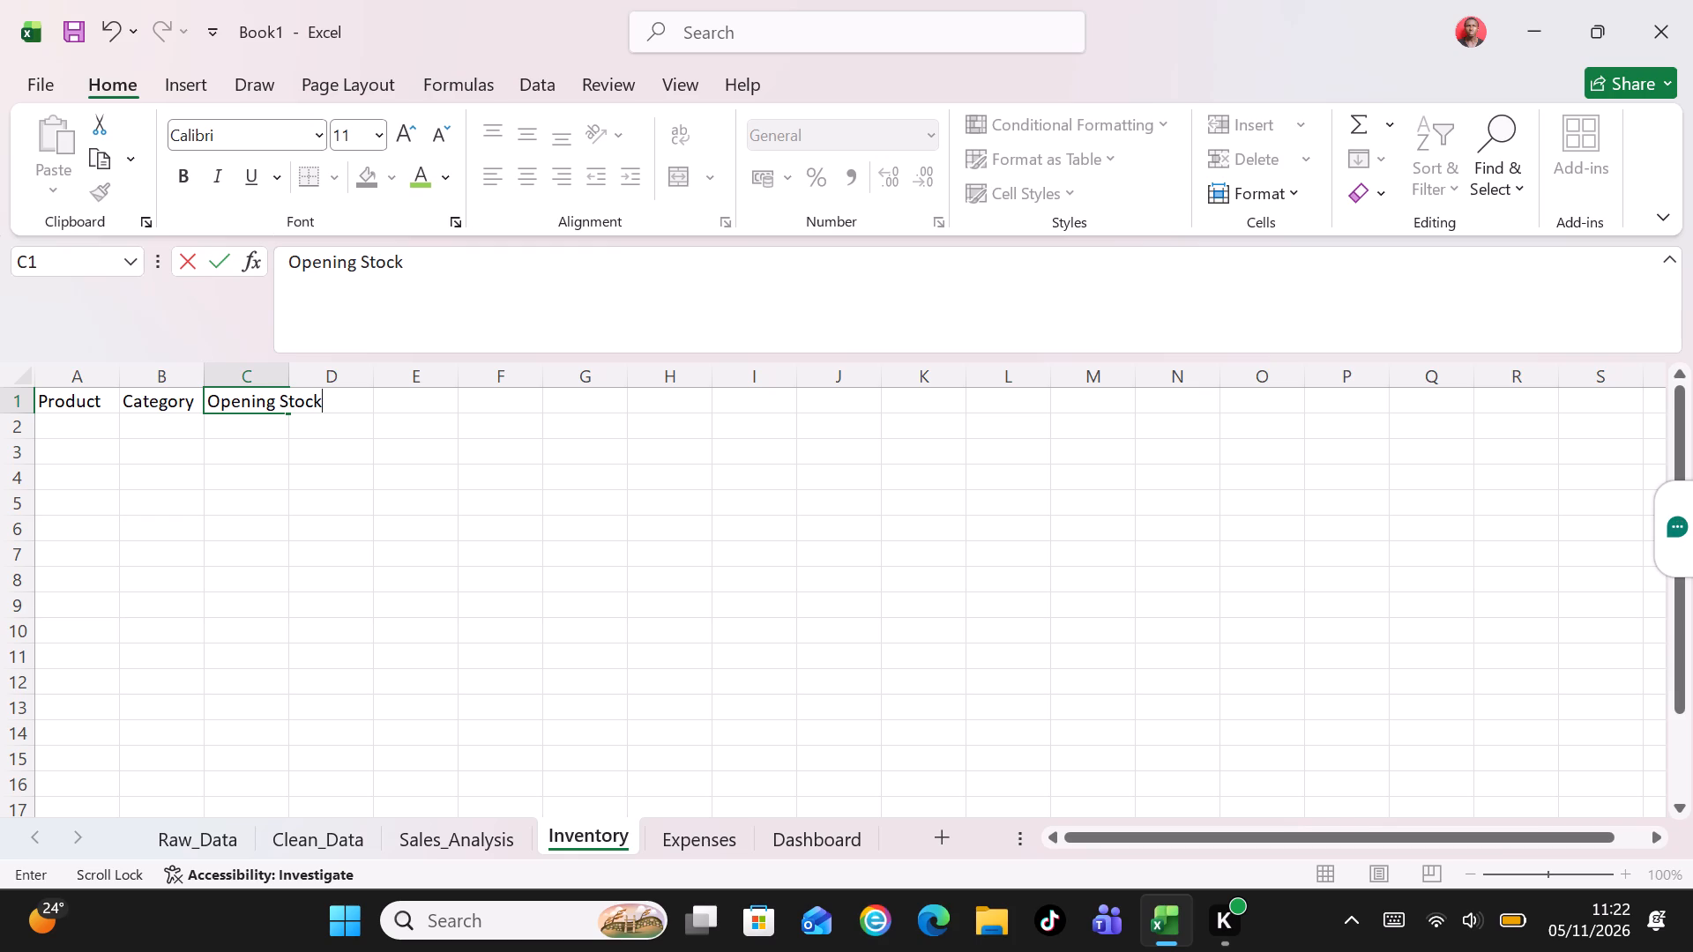
{"action": "key", "text": "BackSpace"}
{"action": "key", "text": "BackSpace"}
{"action": "key", "text": "BackSpace"}
{"action": "key", "text": "BackSpace"}
{"action": "key", "text": "BackSpace"}
{"action": "key", "text": "BackSpace"}
{"action": "key", "text": "shift+underscore"}
{"action": "type", "text": "Stock"}
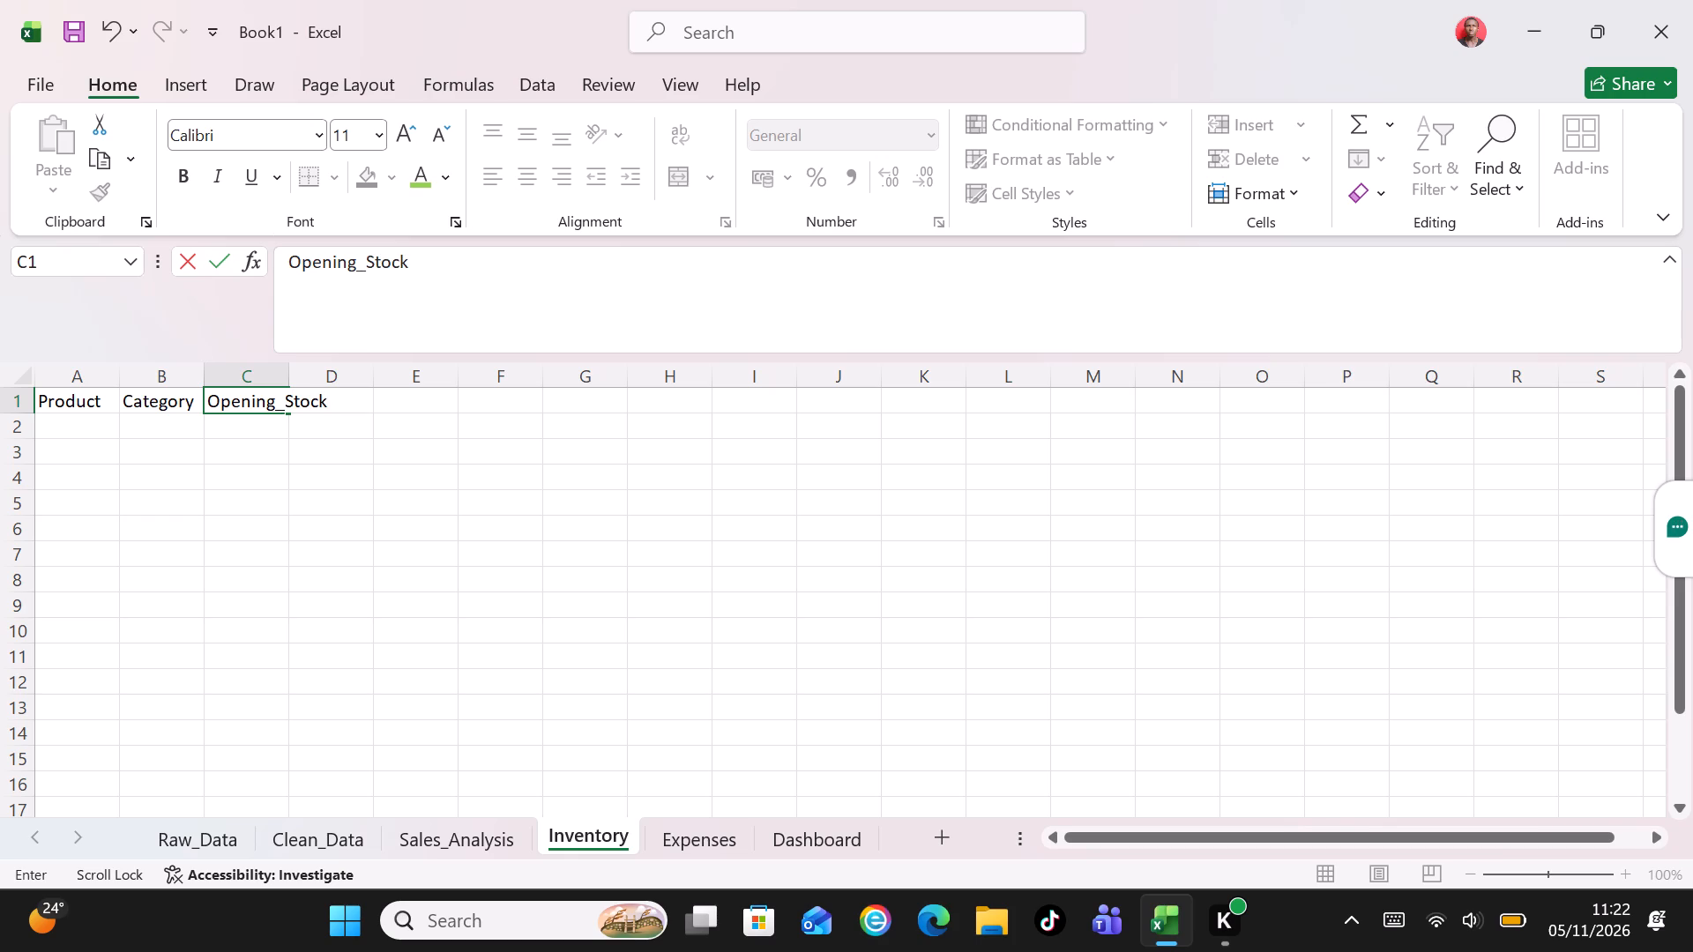
{"action": "key", "text": "Tab"}
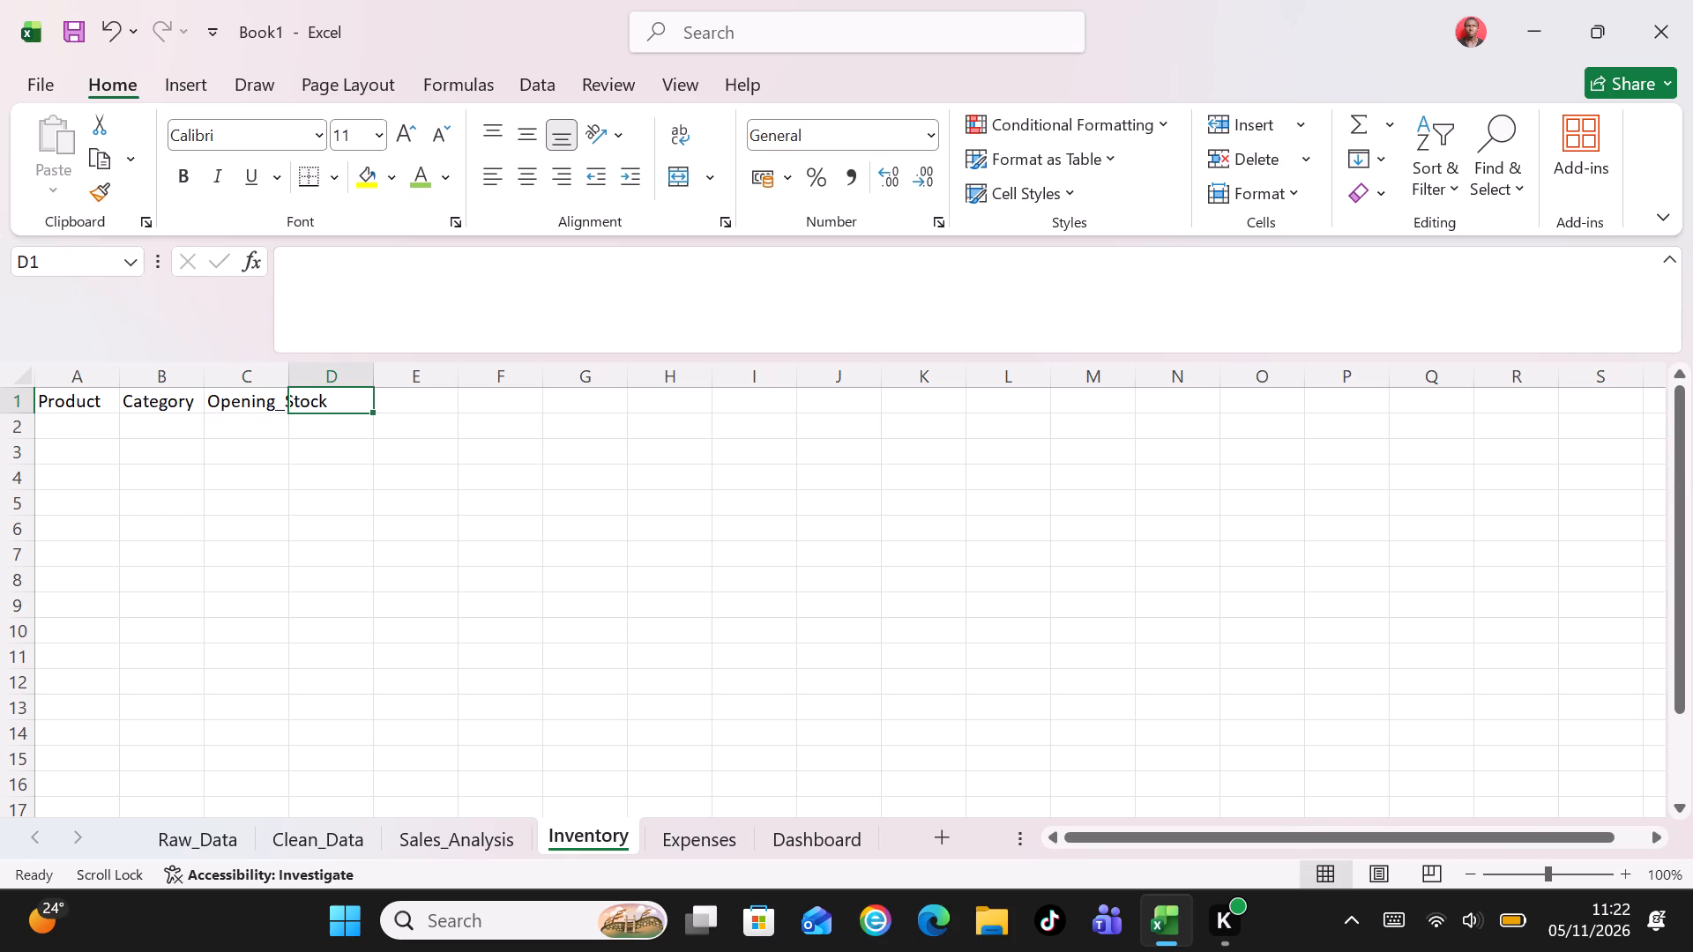
Enter the column headers Stock_Received in cell D1 and Units_Sold in cell E1.
{"action": "type", "text": "Stock"}
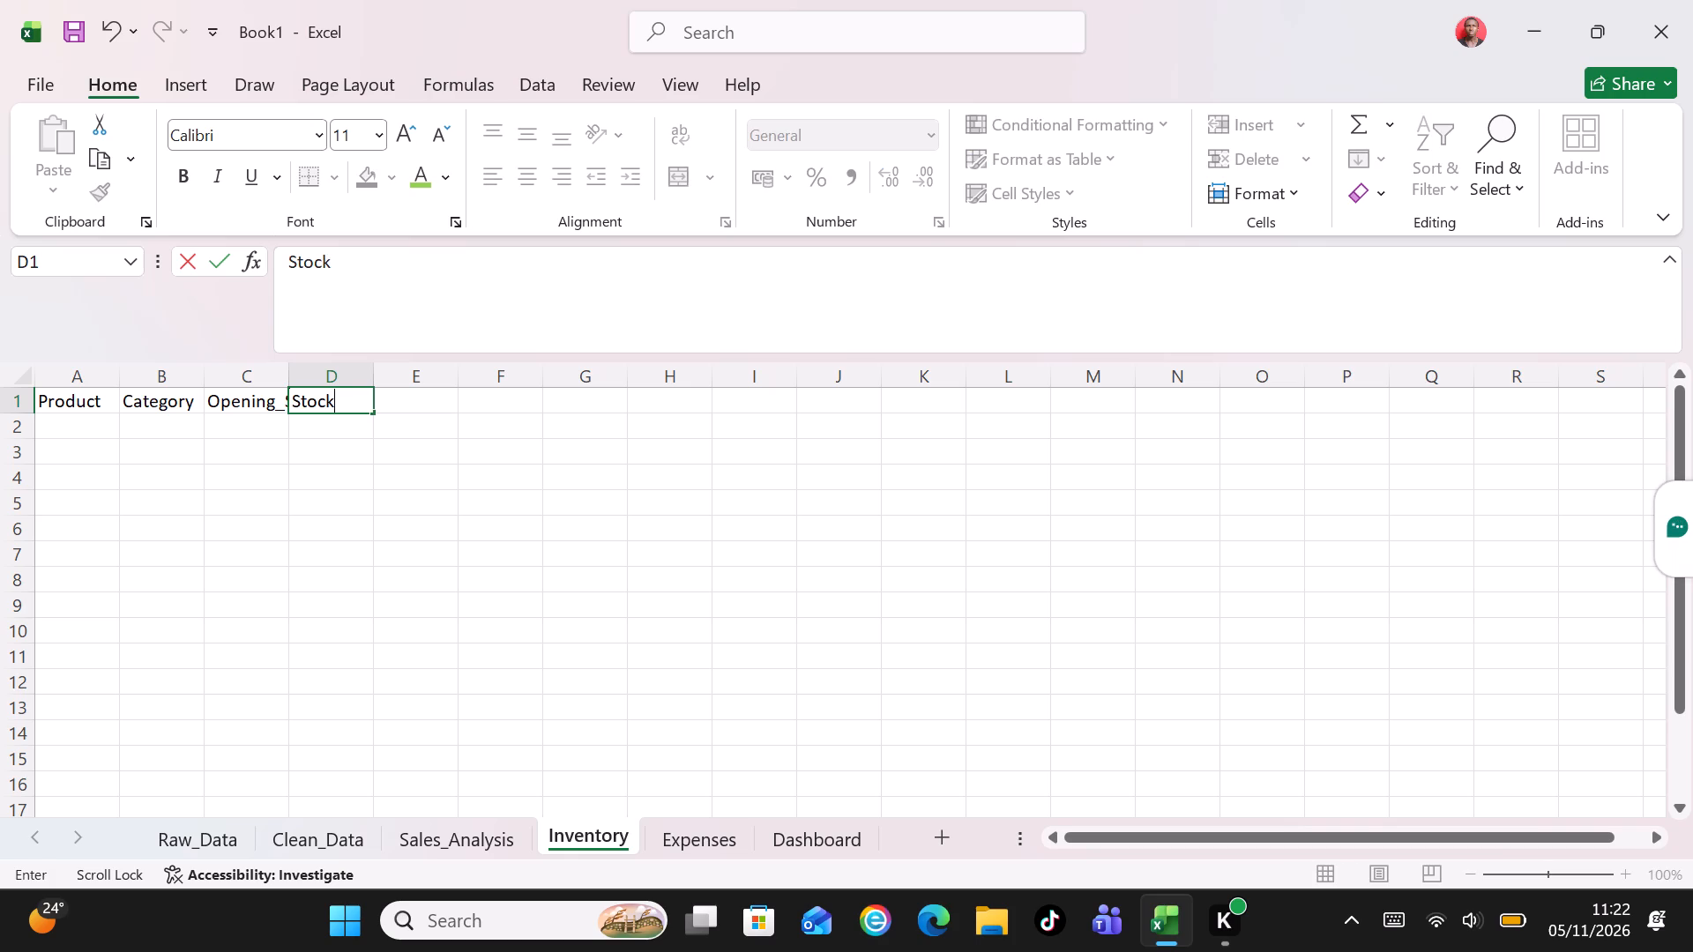
{"action": "key", "text": "shift+underscore"}
{"action": "type", "text": "Received"}
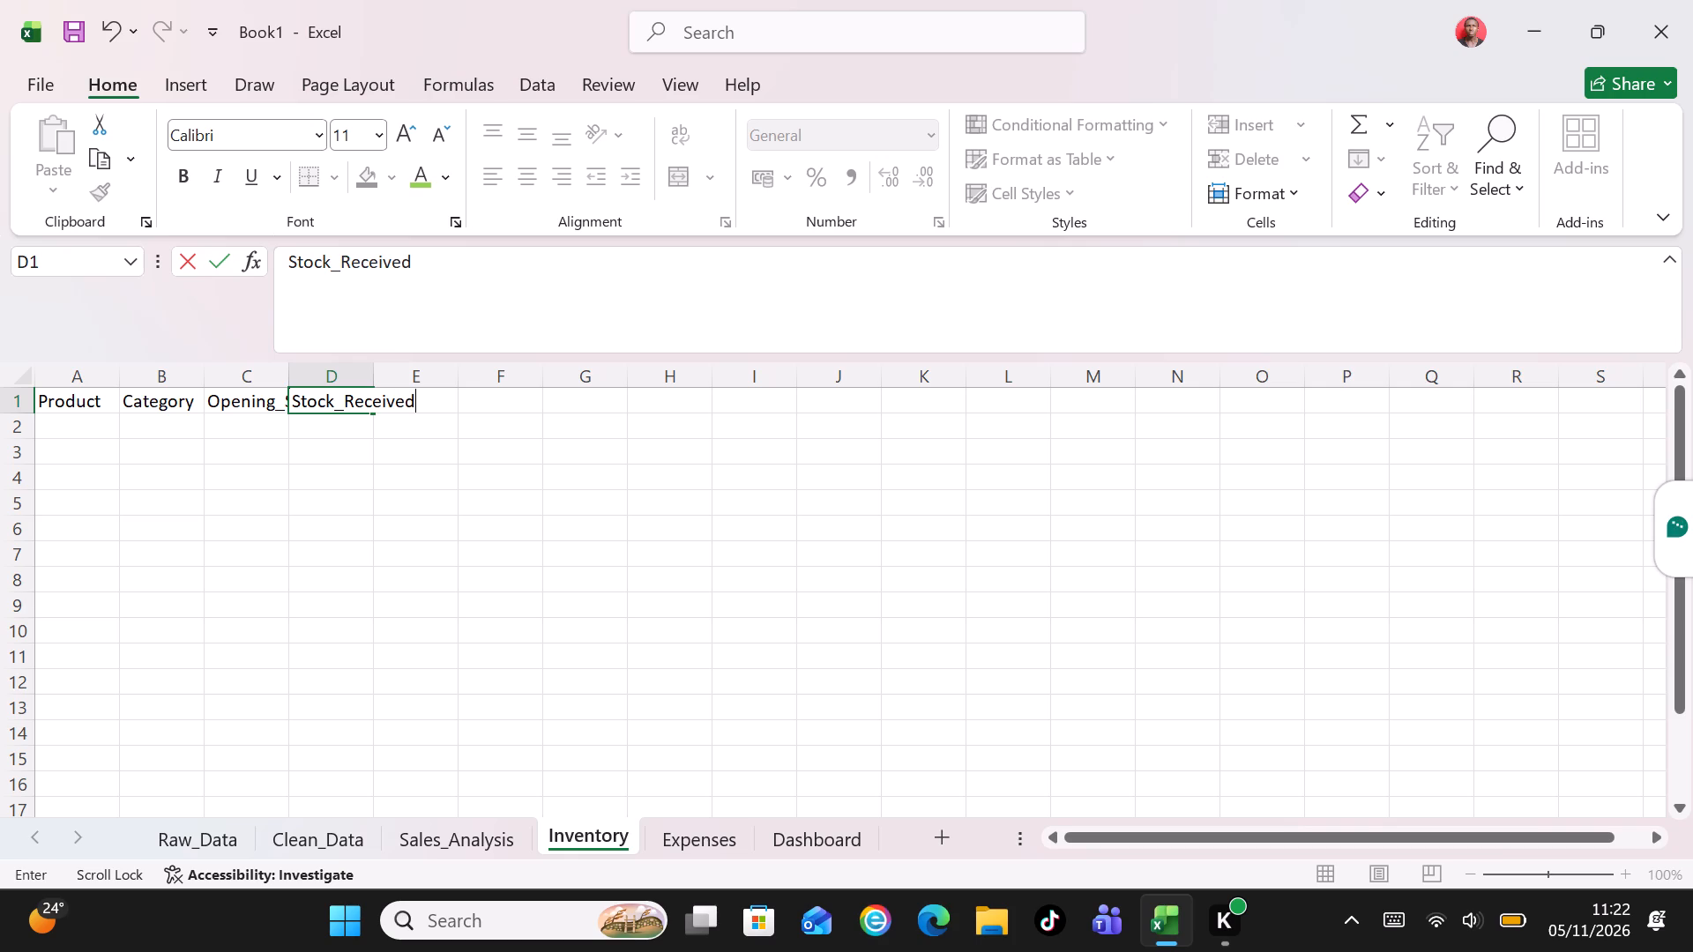
{"action": "key", "text": "Tab"}
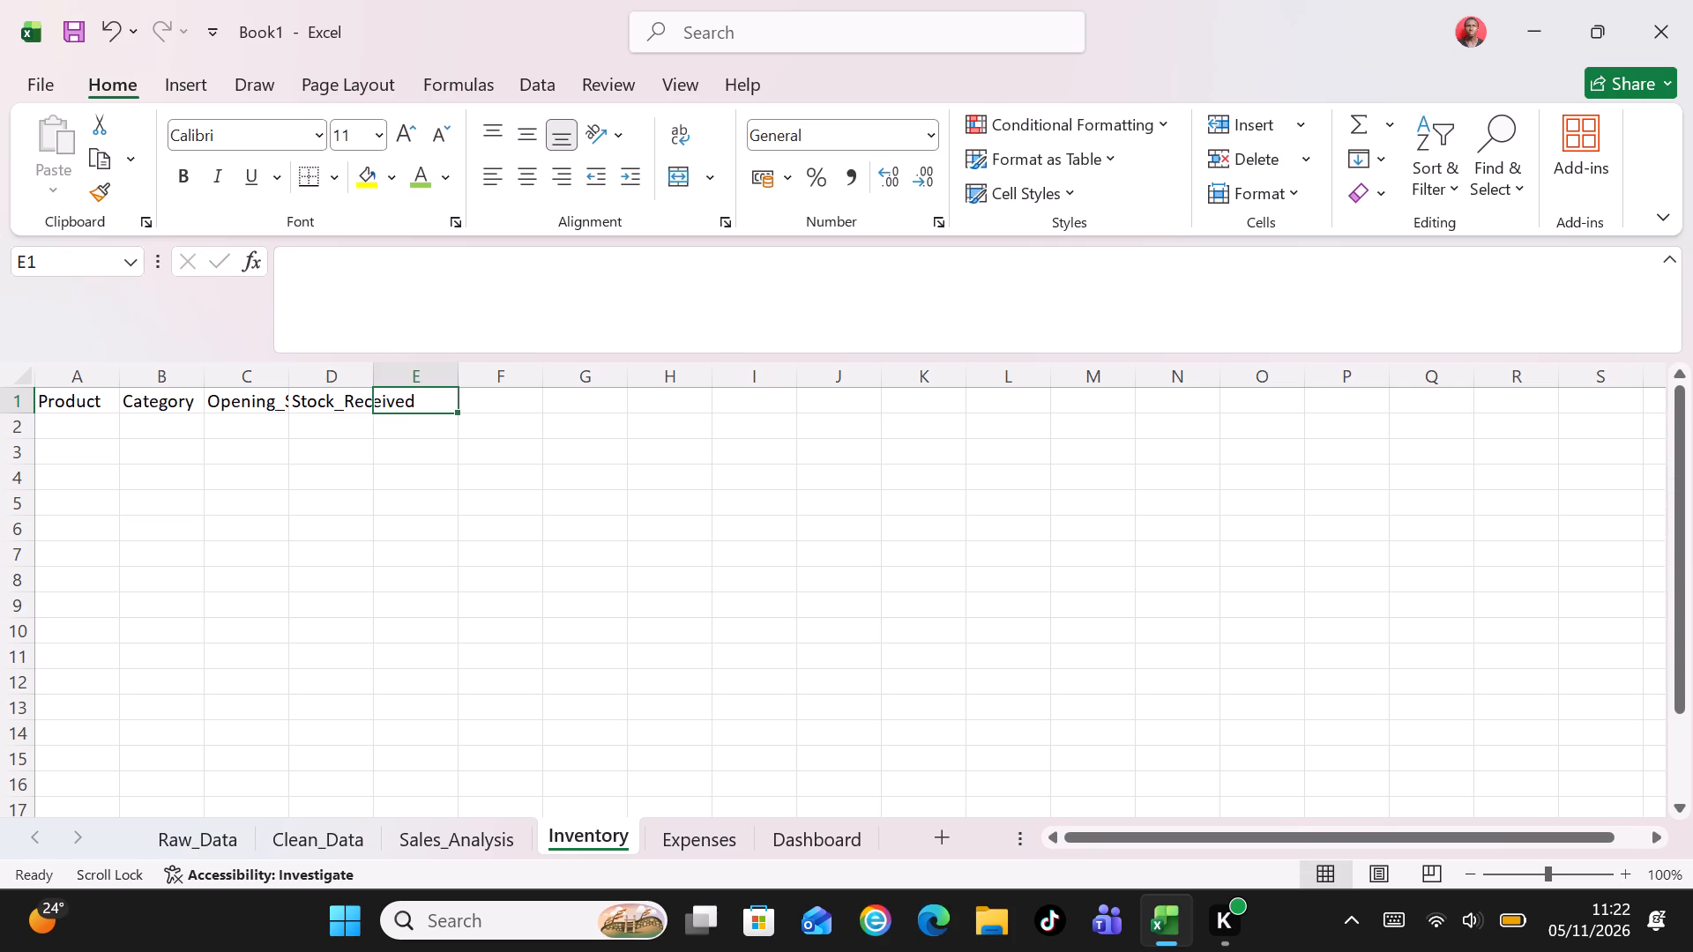
{"action": "key", "text": "shift+u"}
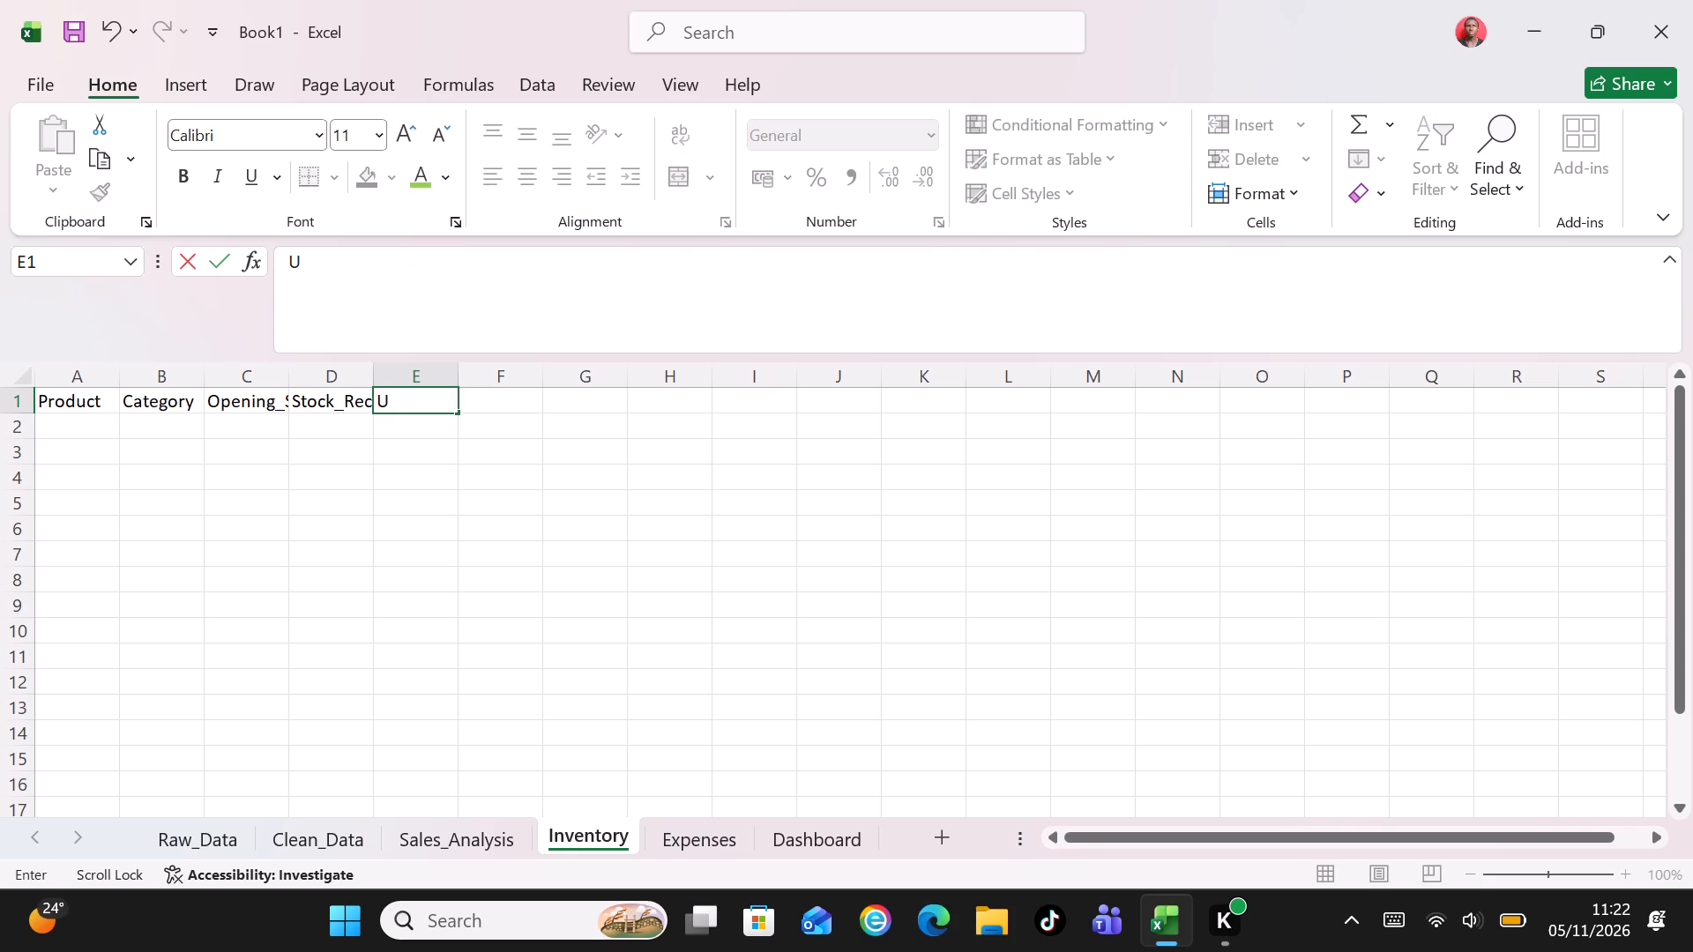
{"action": "type", "text": "nits"}
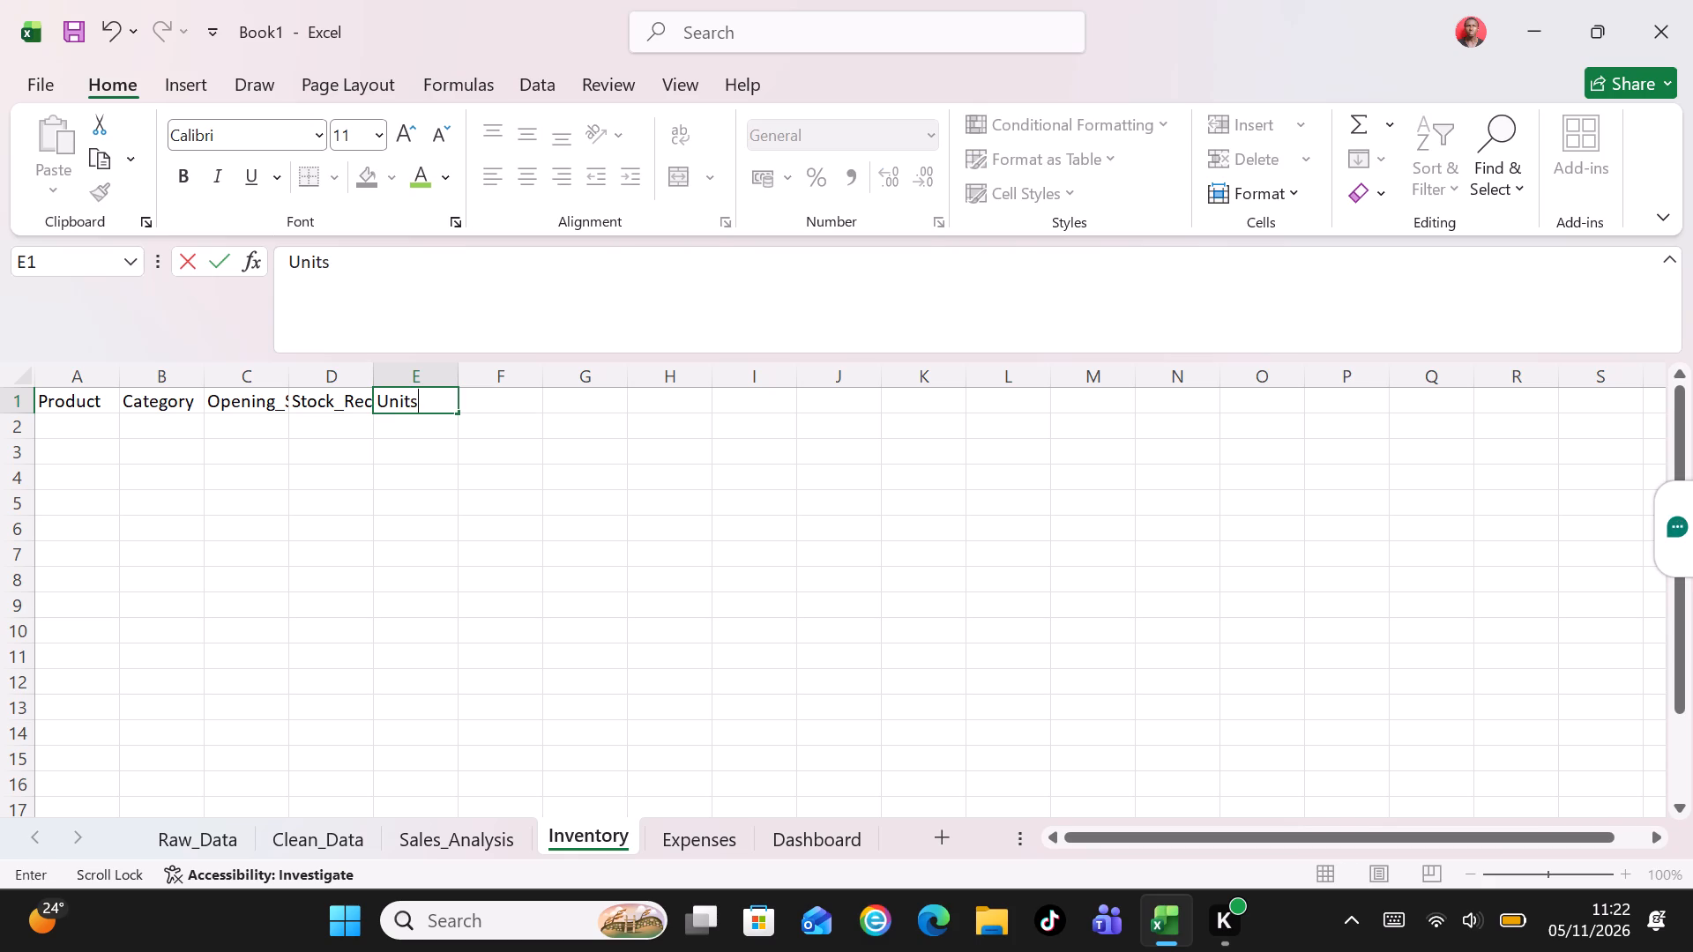
{"action": "key", "text": "shift+underscore"}
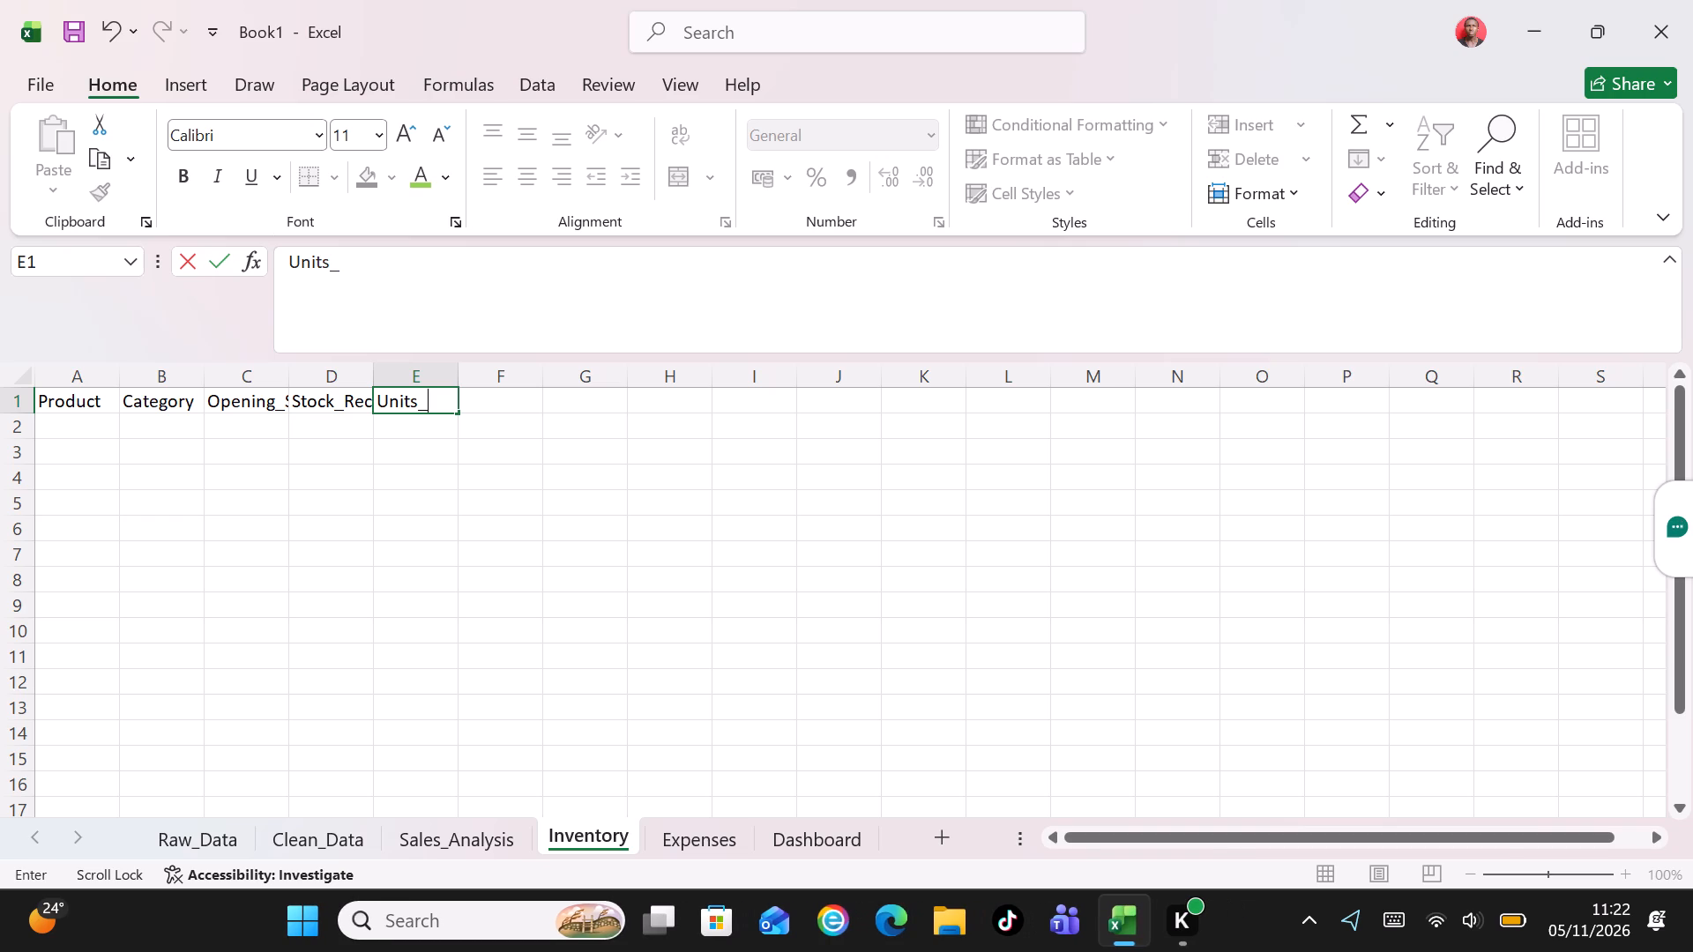
{"action": "key", "text": "shift+s"}
{"action": "type", "text": "old"}
{"action": "key", "text": "Tab"}
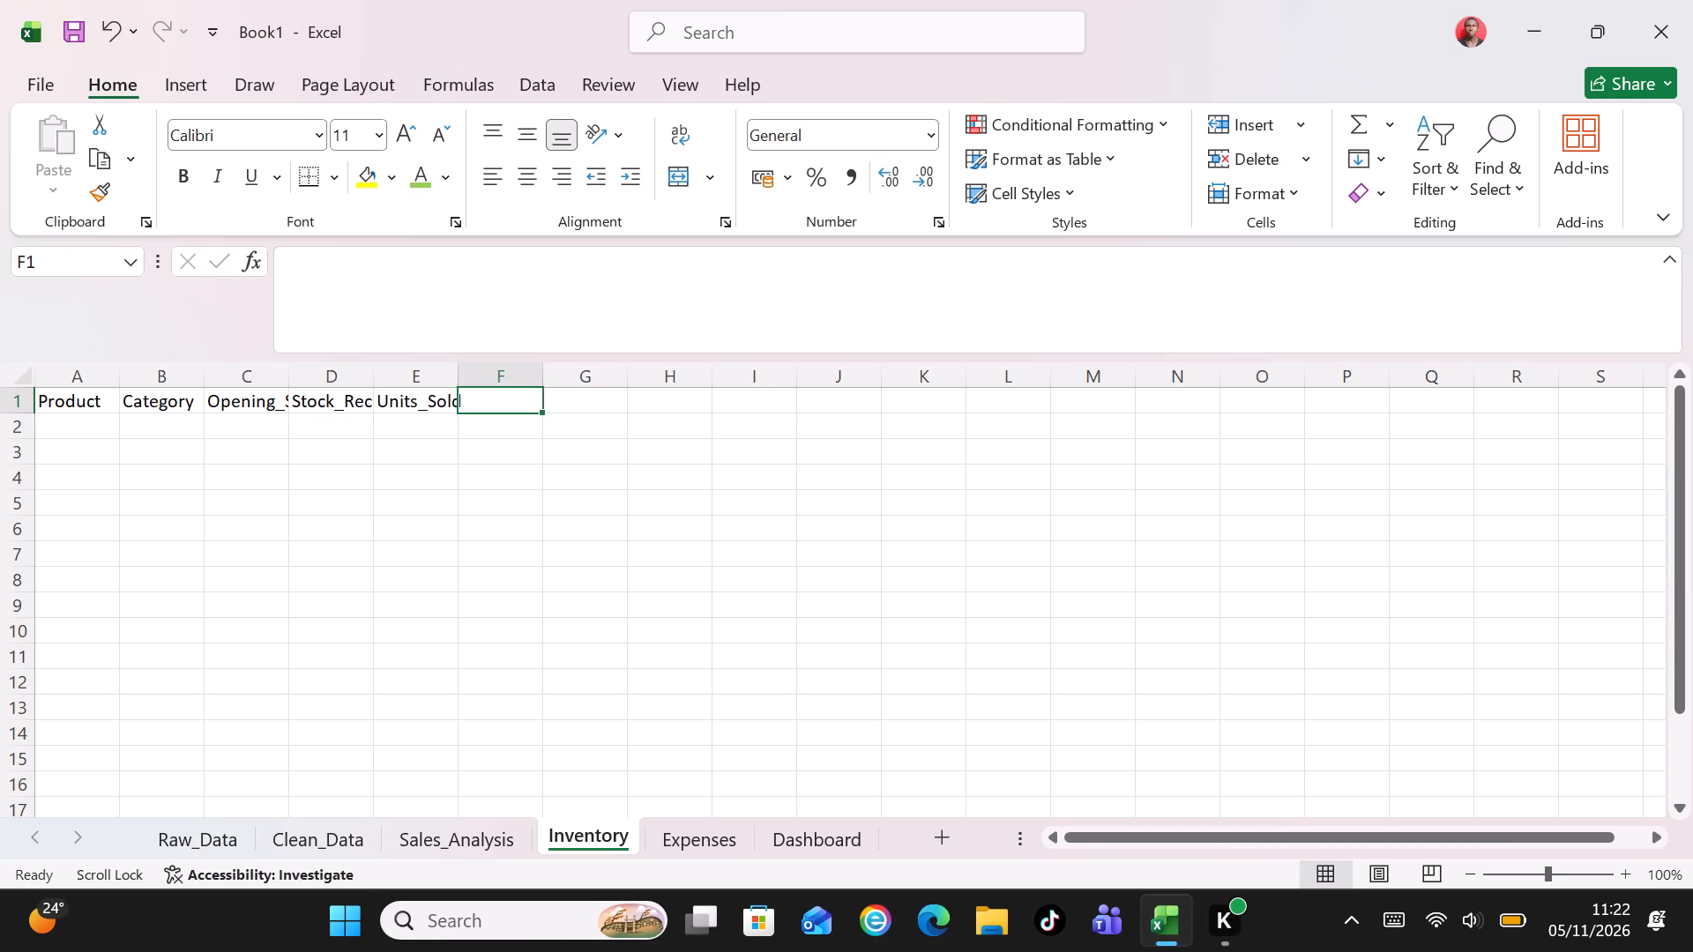
Enter the column header Closing_Stock in cell F1 of the Inventory sheet.
{"action": "key", "text": "shift+c"}
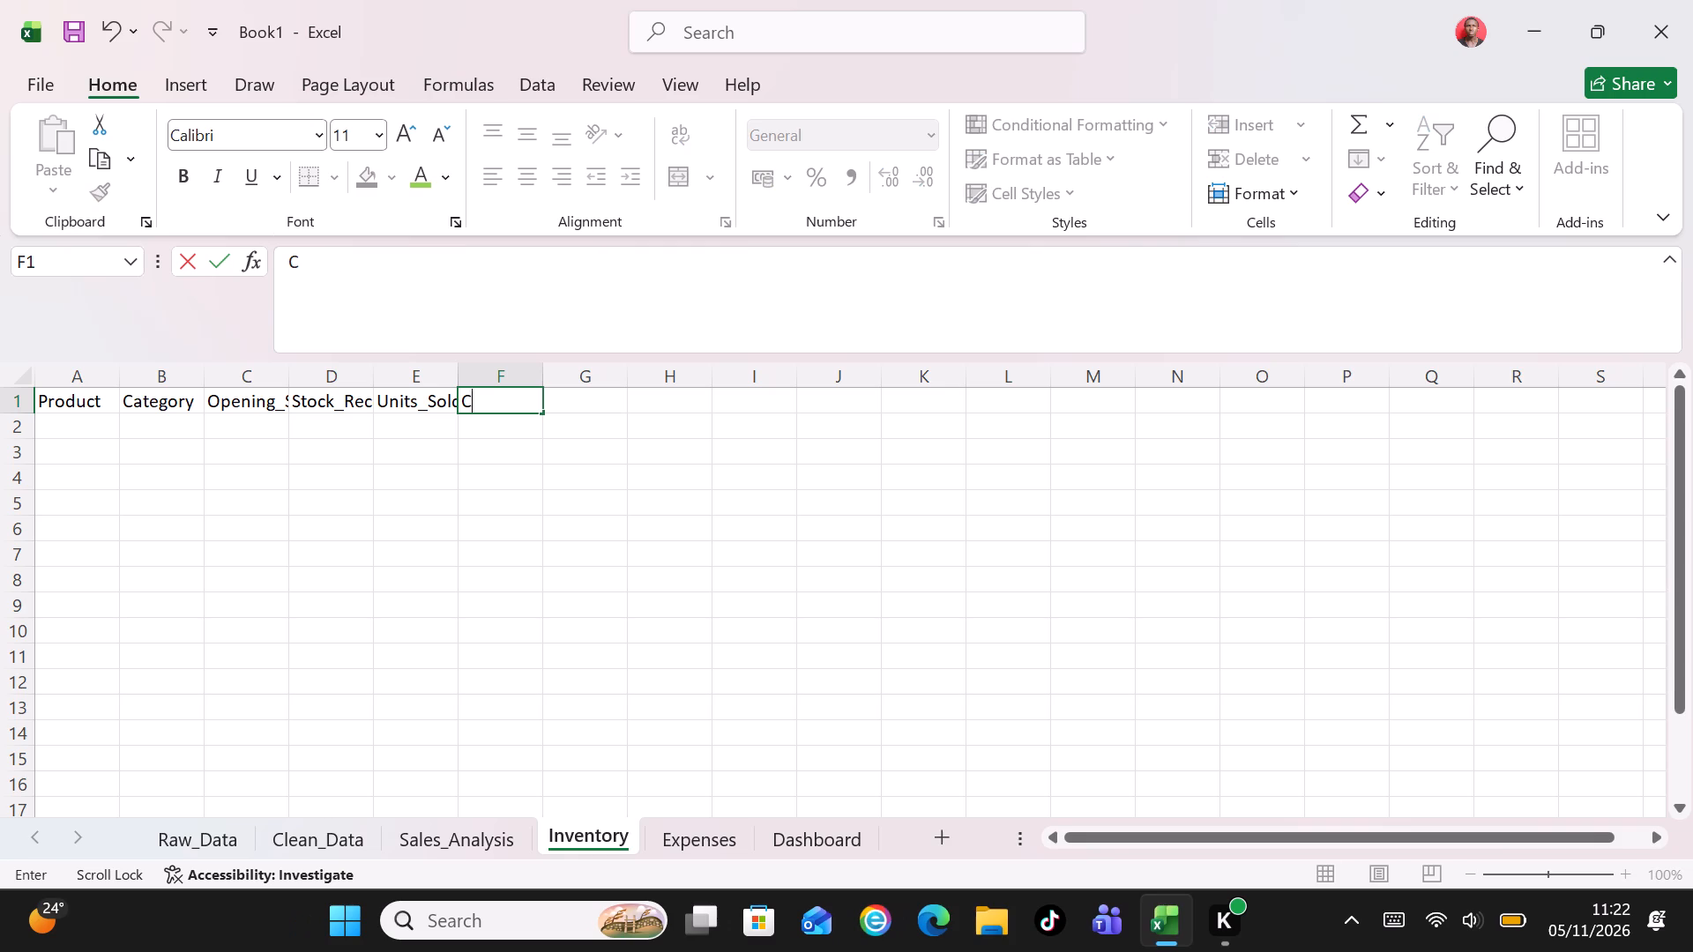
{"action": "type", "text": "losing"}
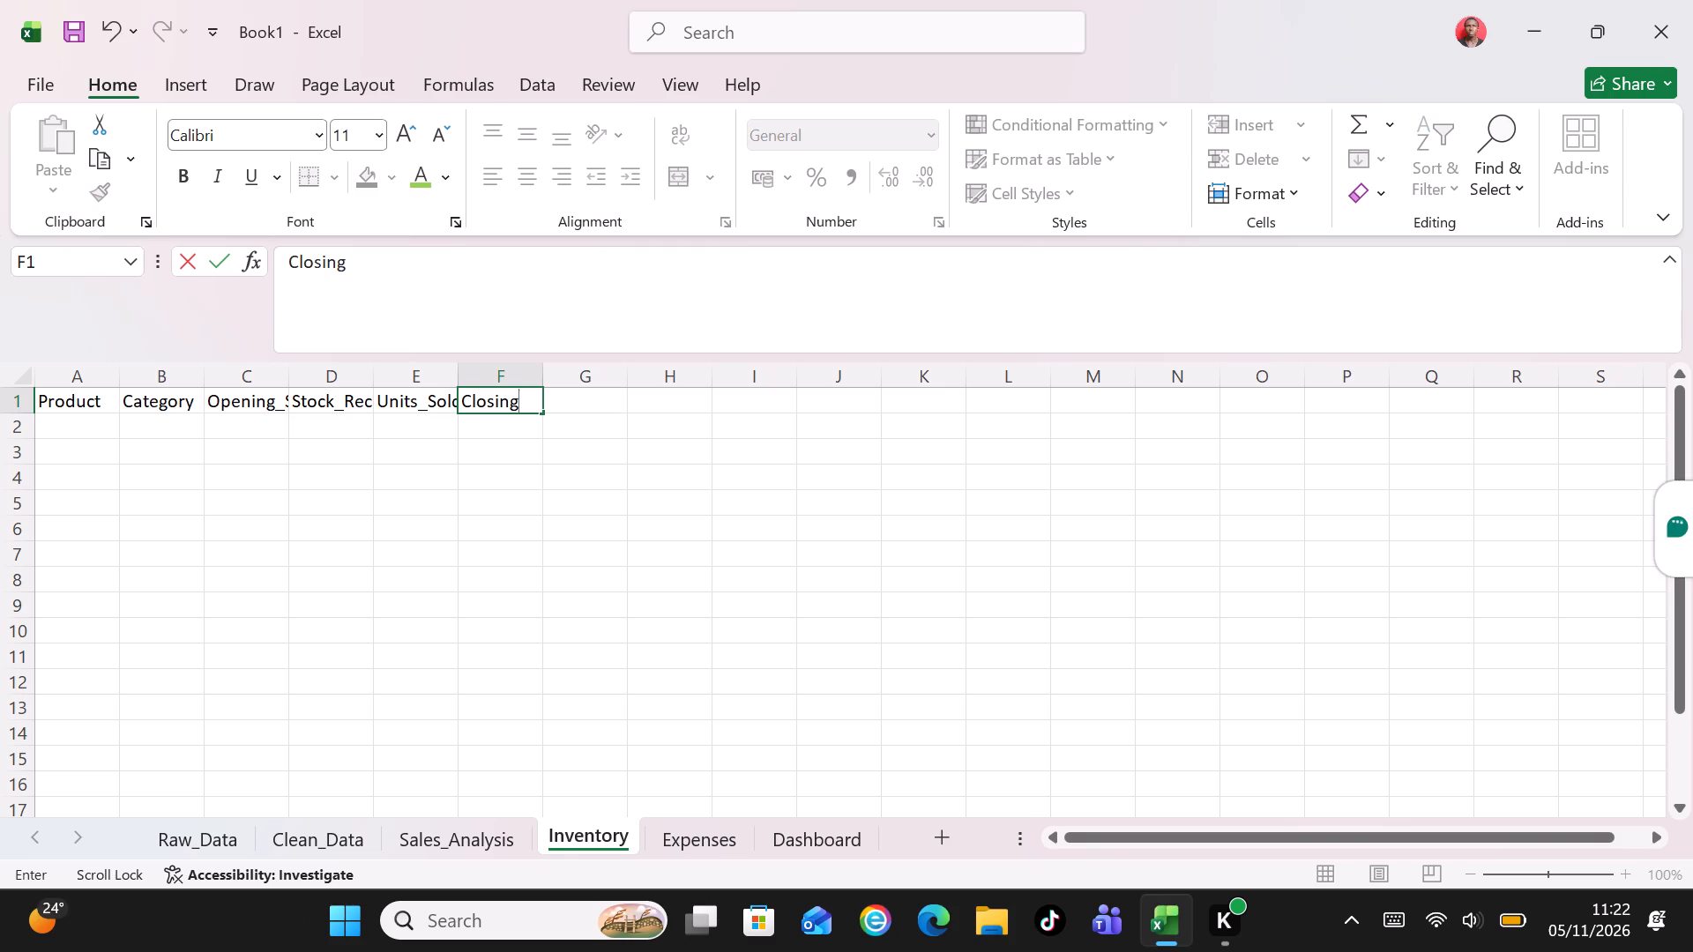
{"action": "key", "text": "shift+underscore"}
{"action": "key", "text": "shift+s"}
{"action": "type", "text": "tock"}
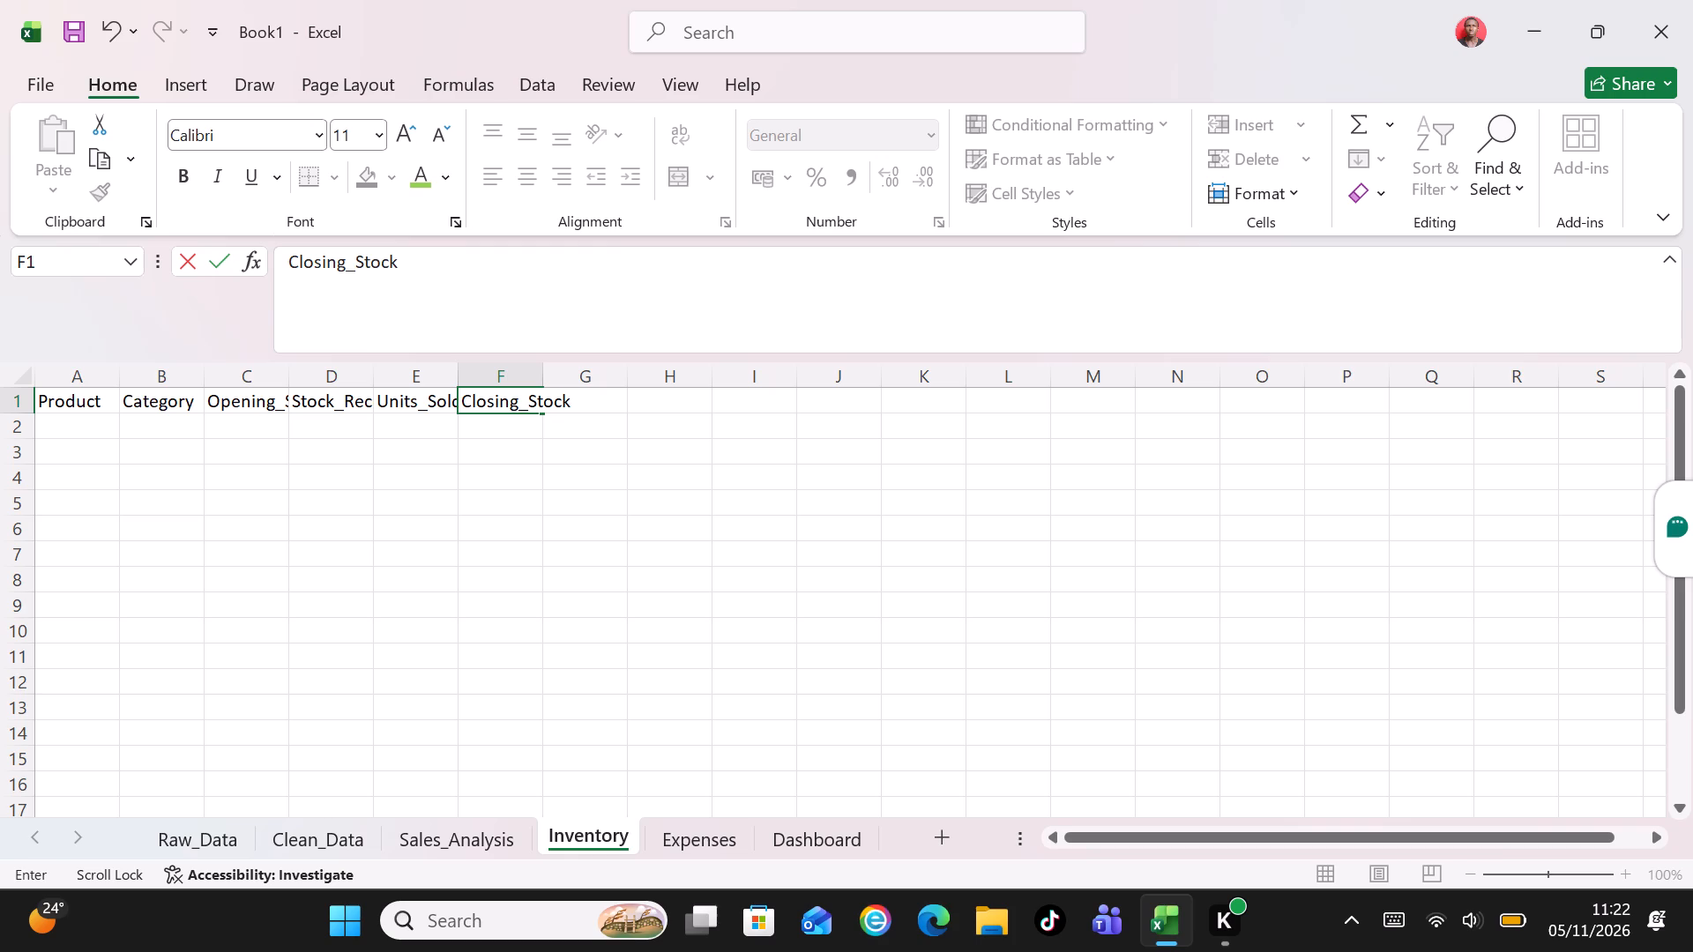
{"action": "key", "text": "Tab"}
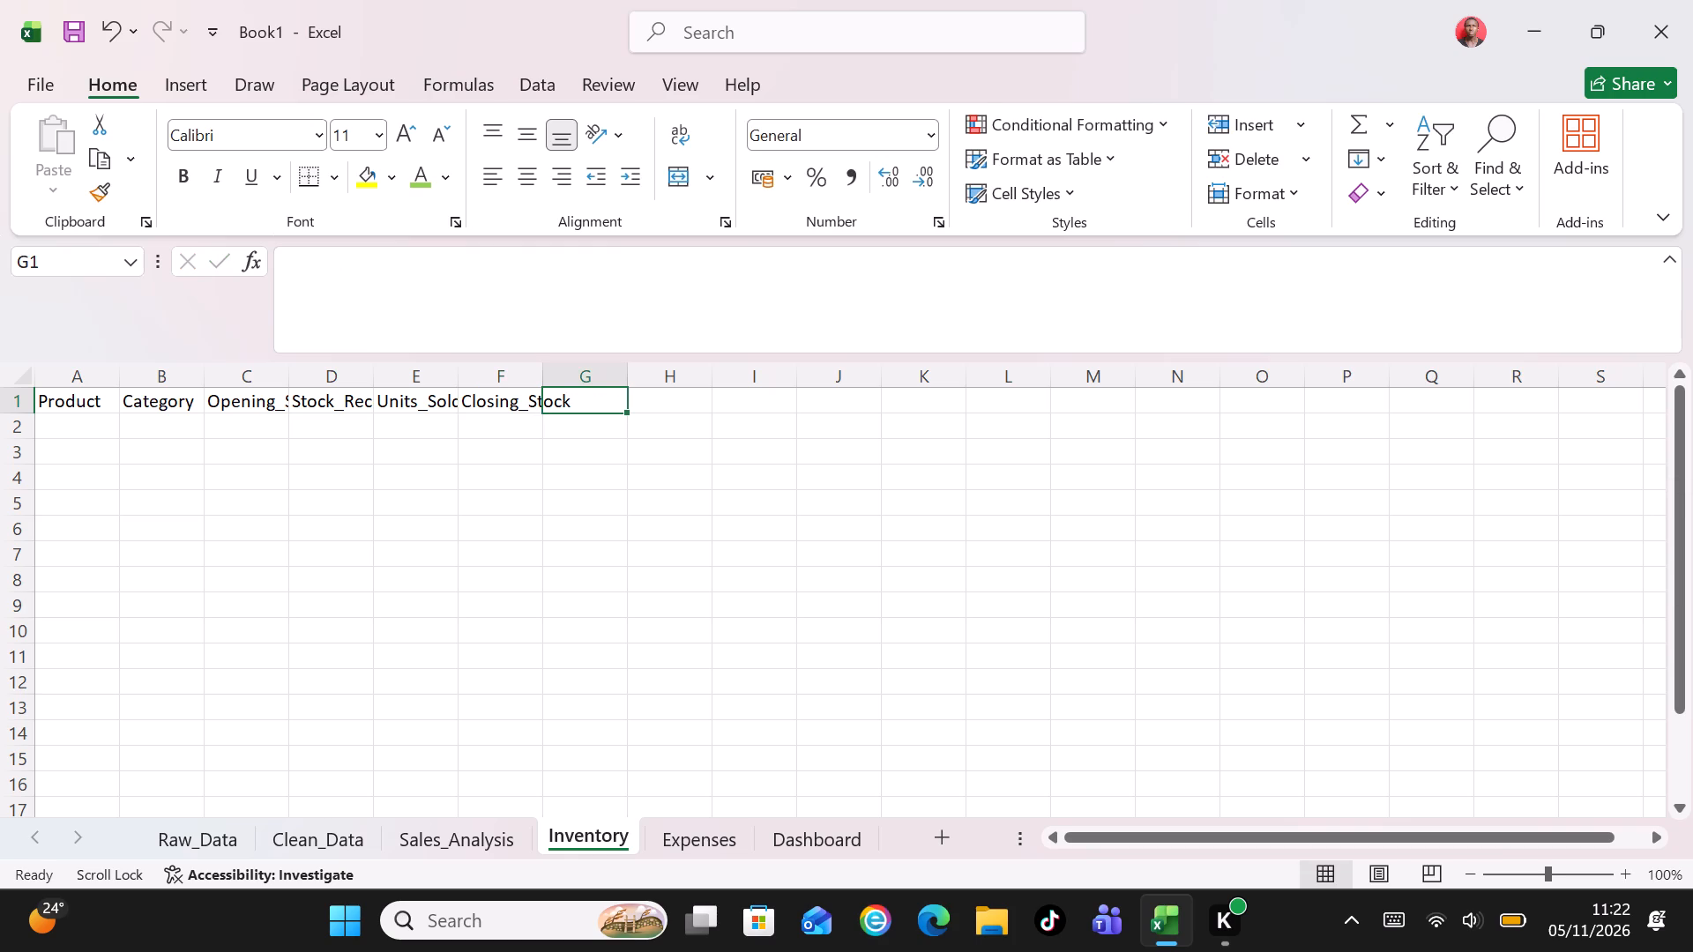
Enter the column headers Reorder_Level in cell G1 and Stock_Status in cell H1 of the Inventory sheet.
{"action": "type", "text": "Re"}
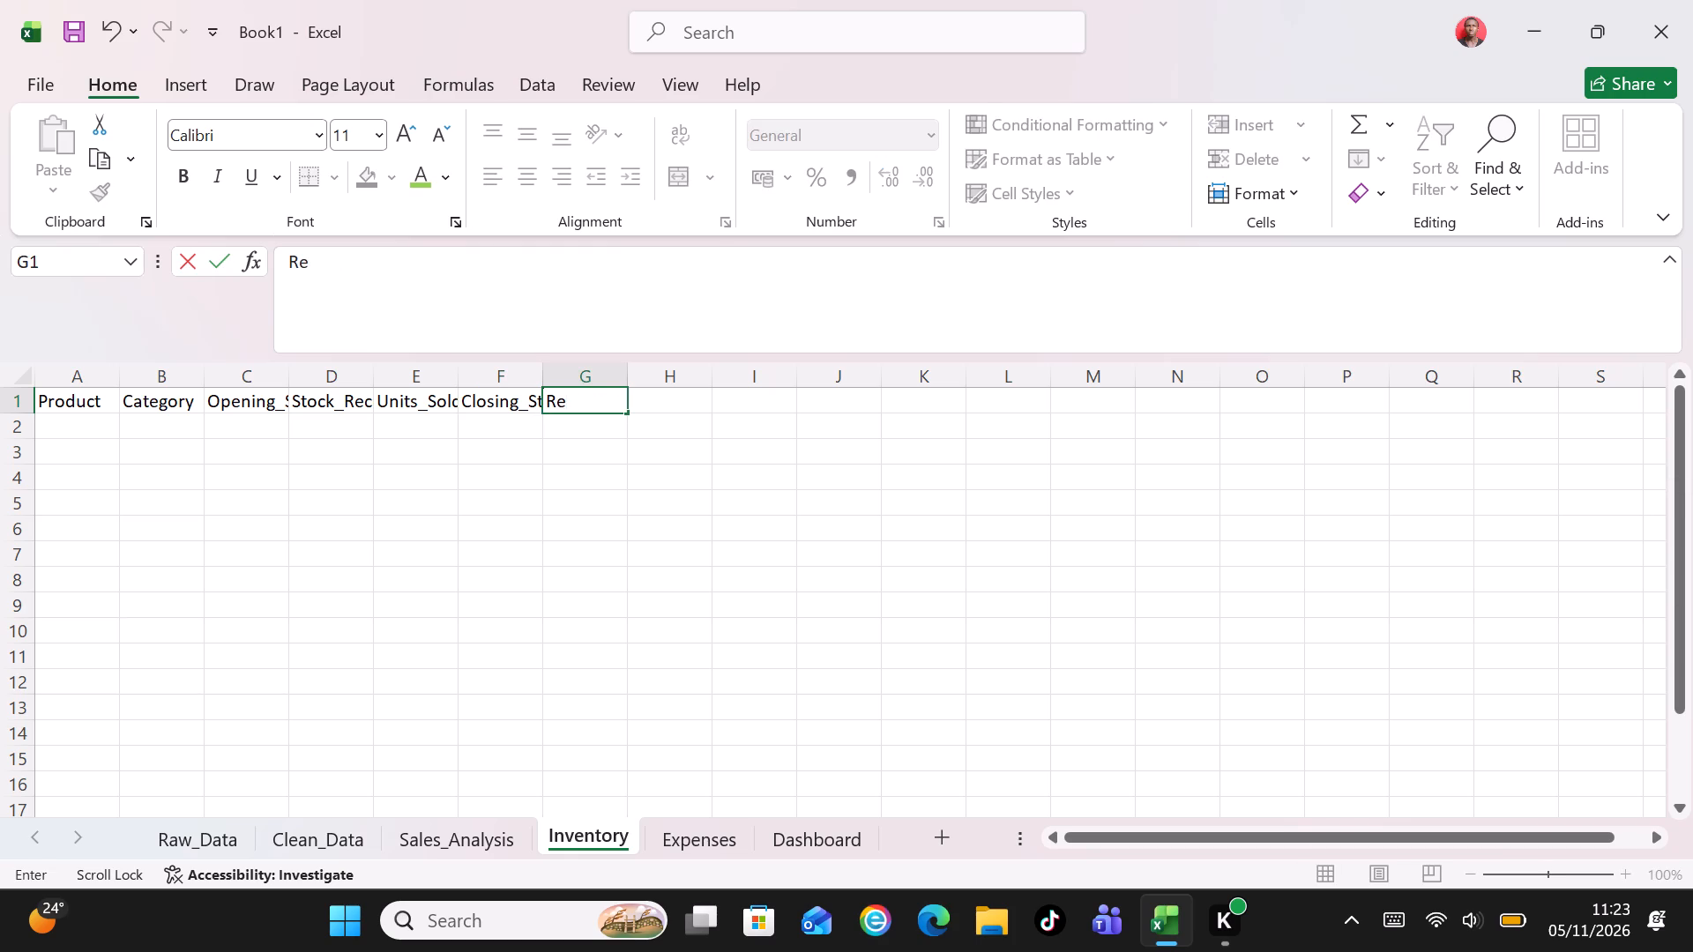
{"action": "type", "text": "order"}
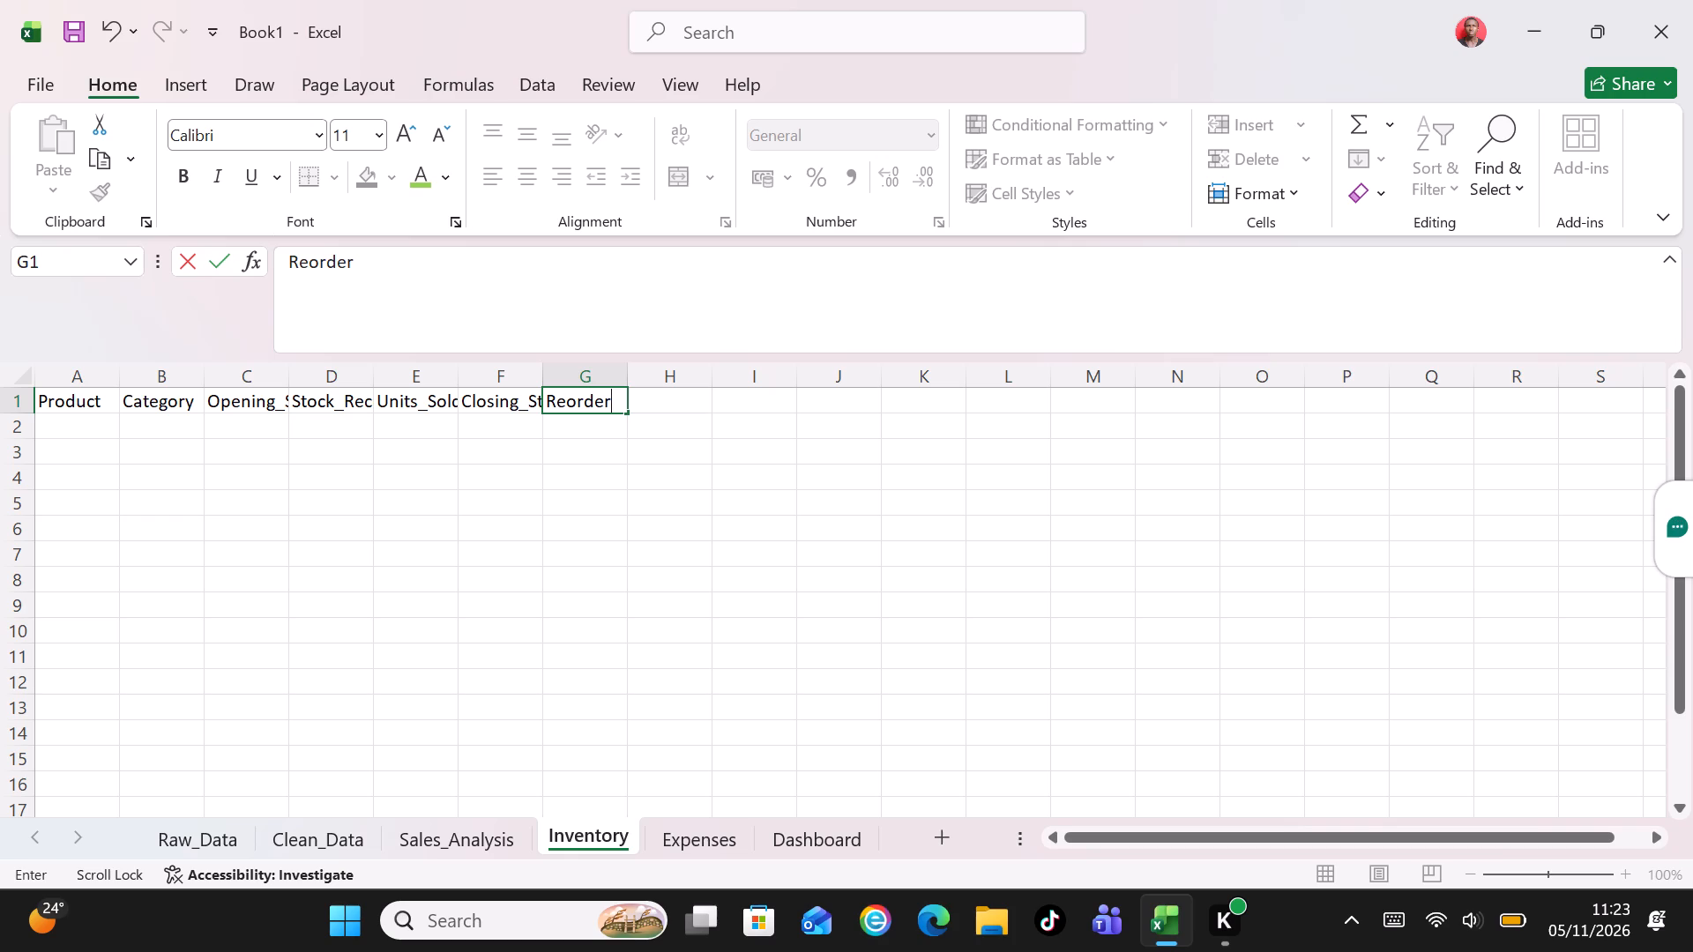
{"action": "key", "text": "shift+underscore"}
{"action": "key", "text": "shift+l"}
{"action": "type", "text": "evel"}
{"action": "key", "text": "Tab"}
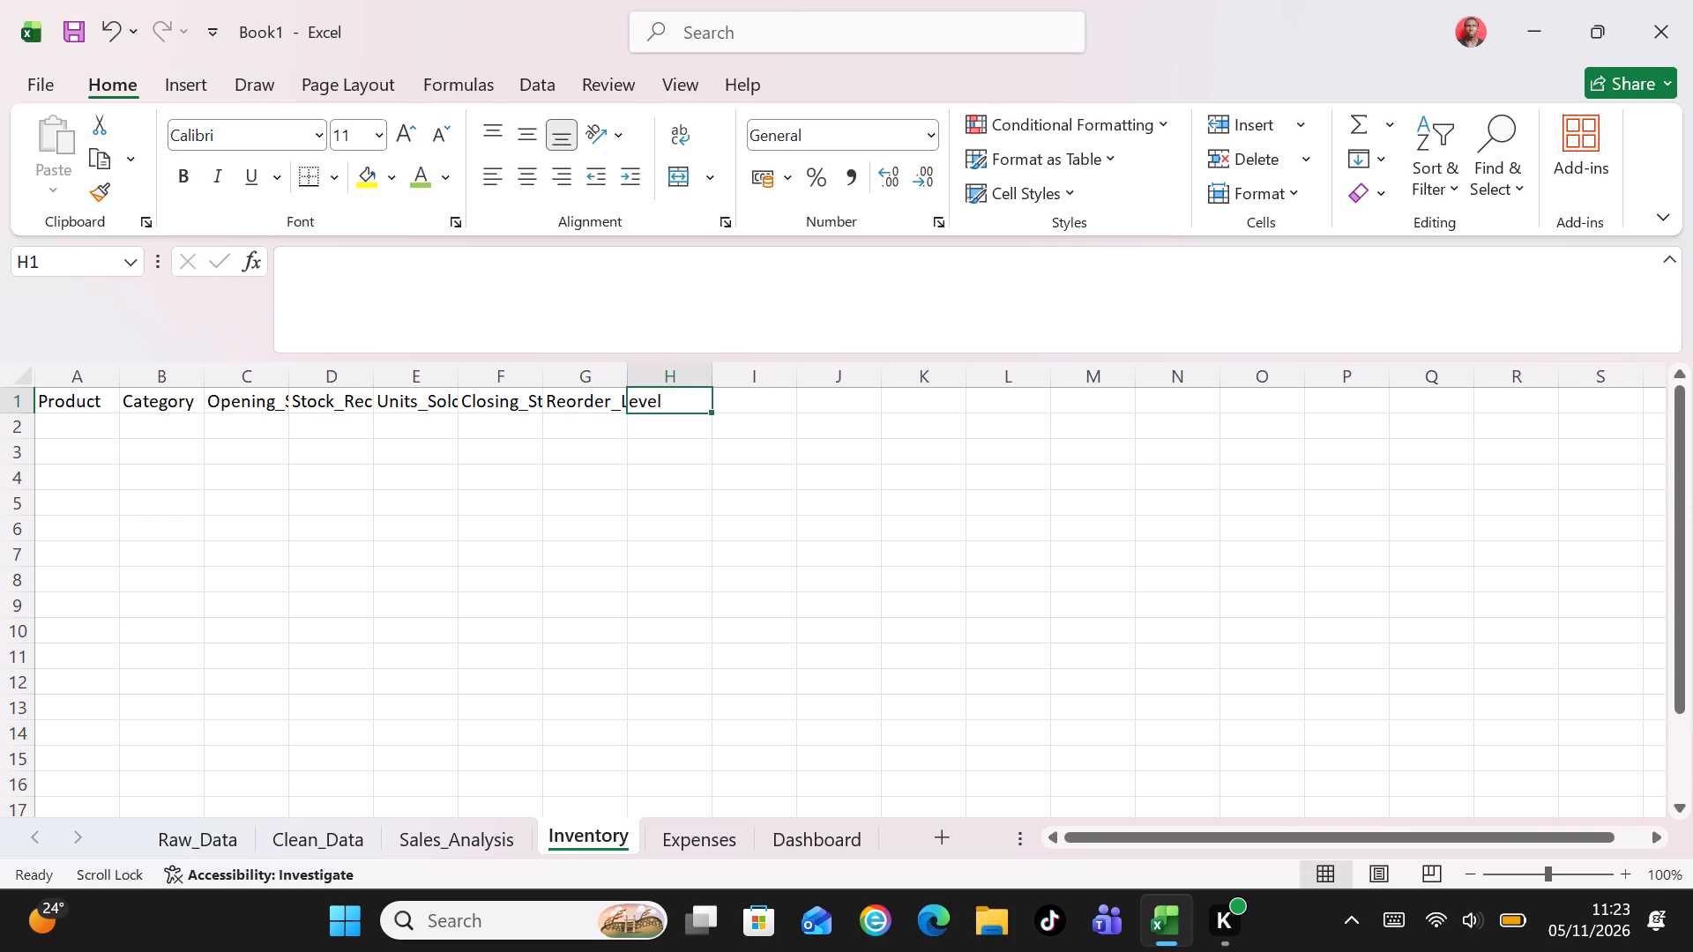
{"action": "key", "text": "shift+s"}
{"action": "type", "text": "tock"}
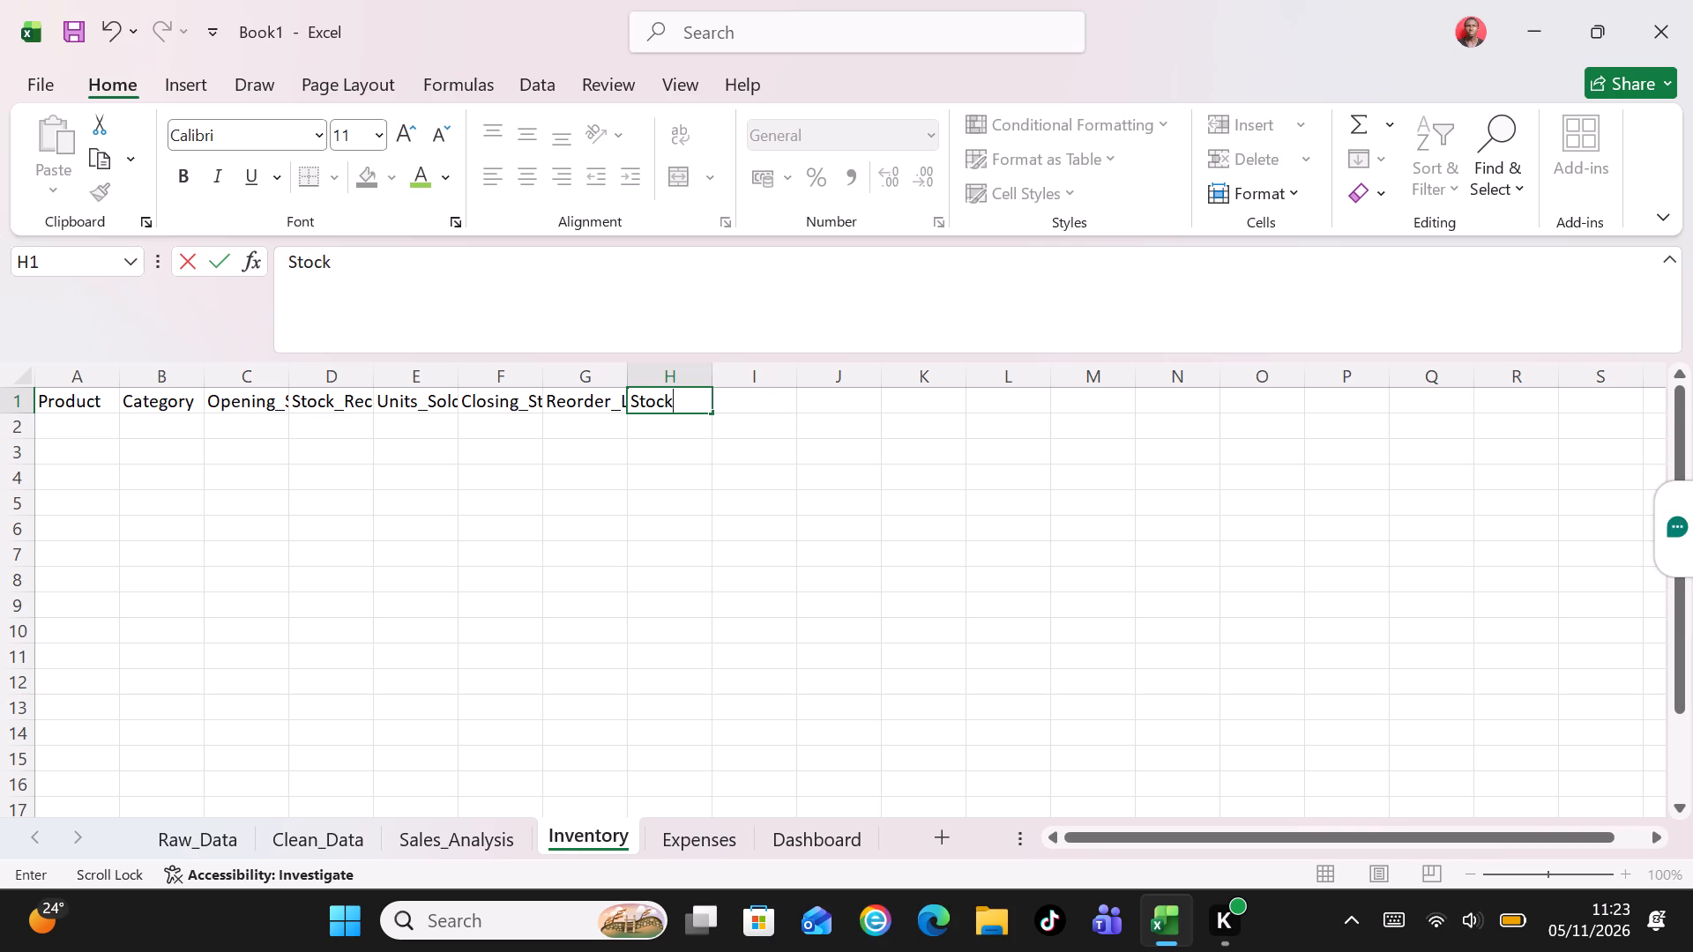
{"action": "key", "text": "shift+underscore"}
{"action": "type", "text": "Stat"}
{"action": "type", "text": "us"}
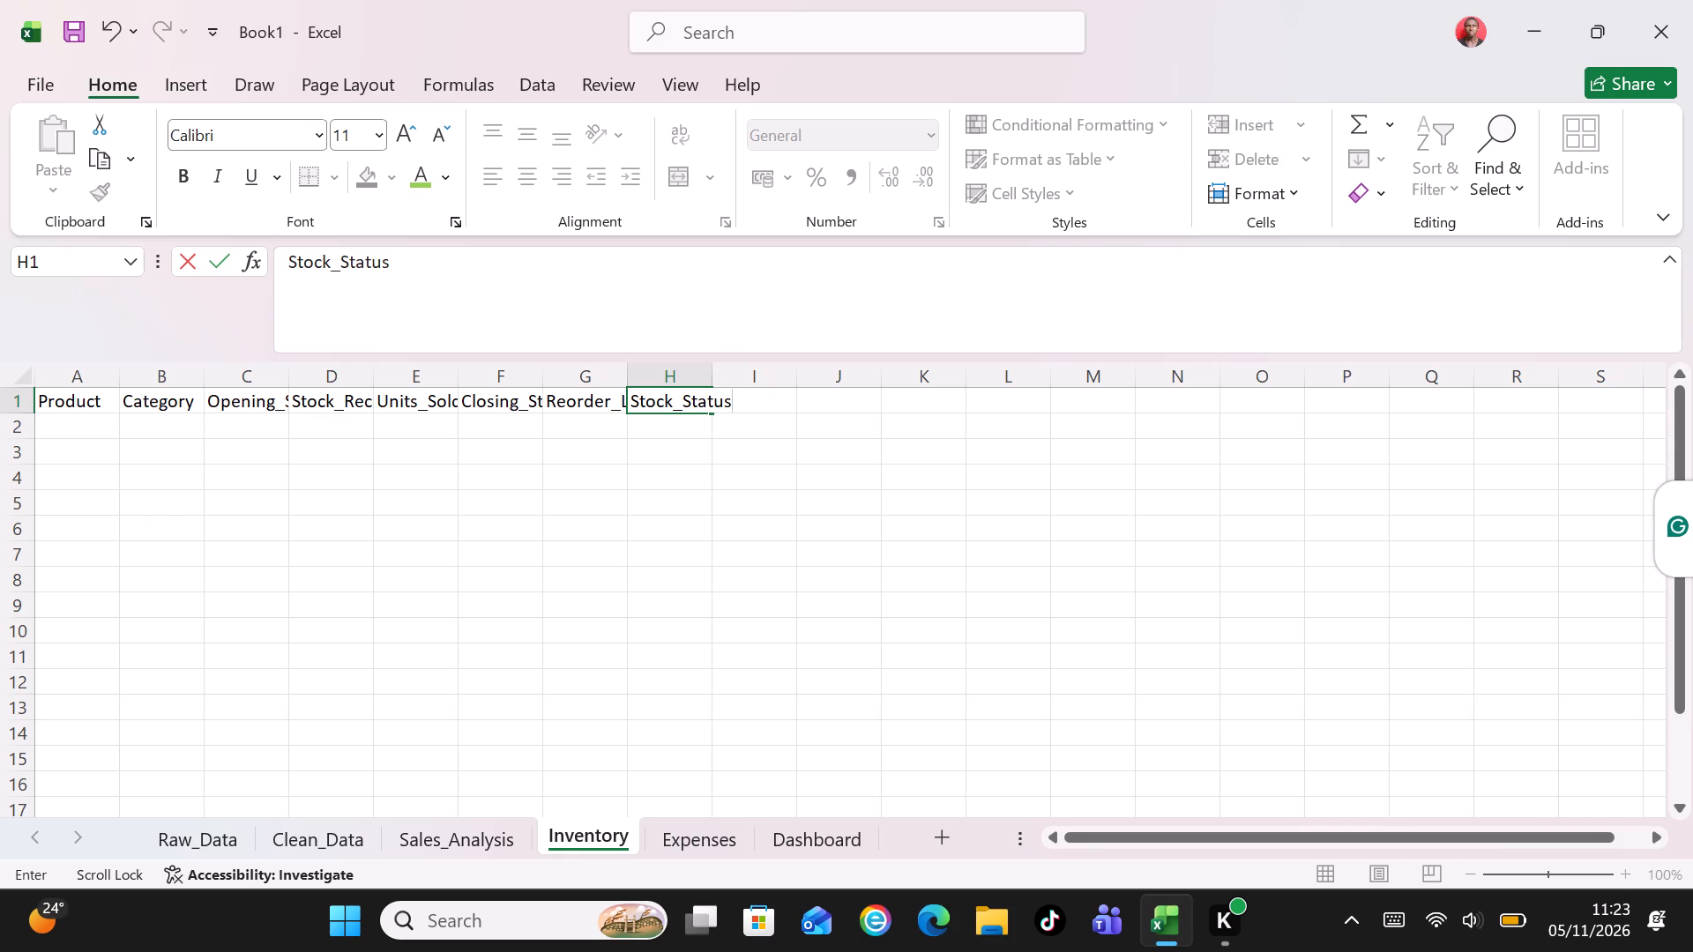
{"action": "key", "text": "Return"}
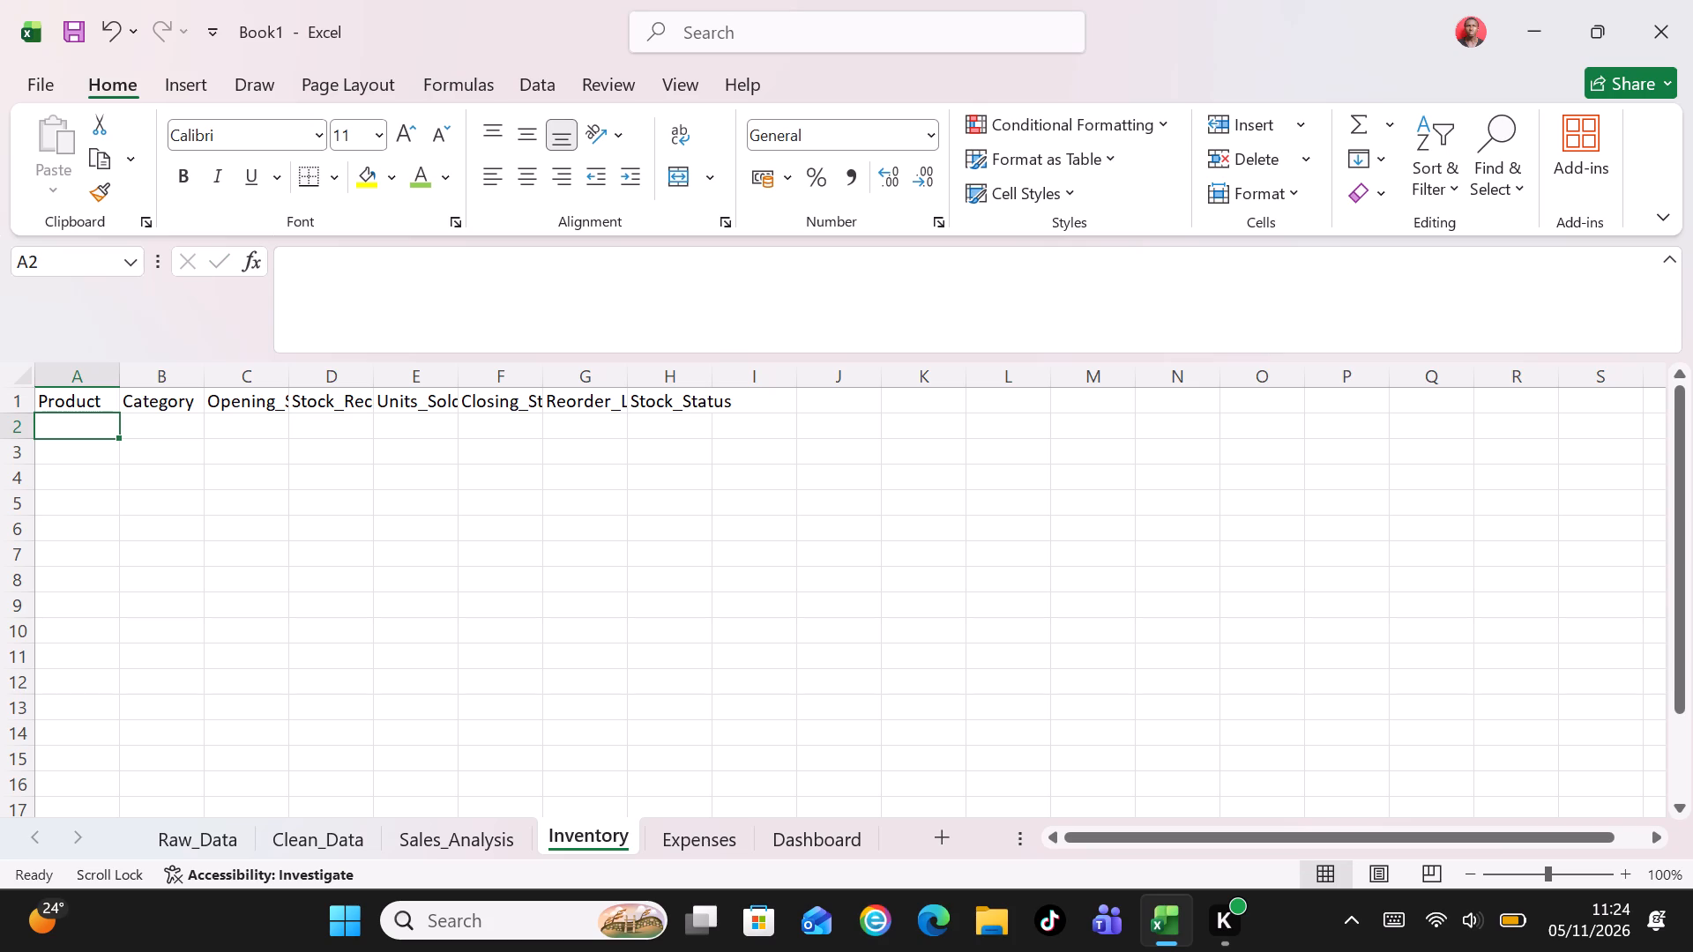
Enter the products Unga 2kg in cell A2 and Cooking Oil 1L in cell A3 under the Product header.
{"action": "key", "text": "u"}
{"action": "type", "text": "nga"}
{"action": "key", "text": "space"}
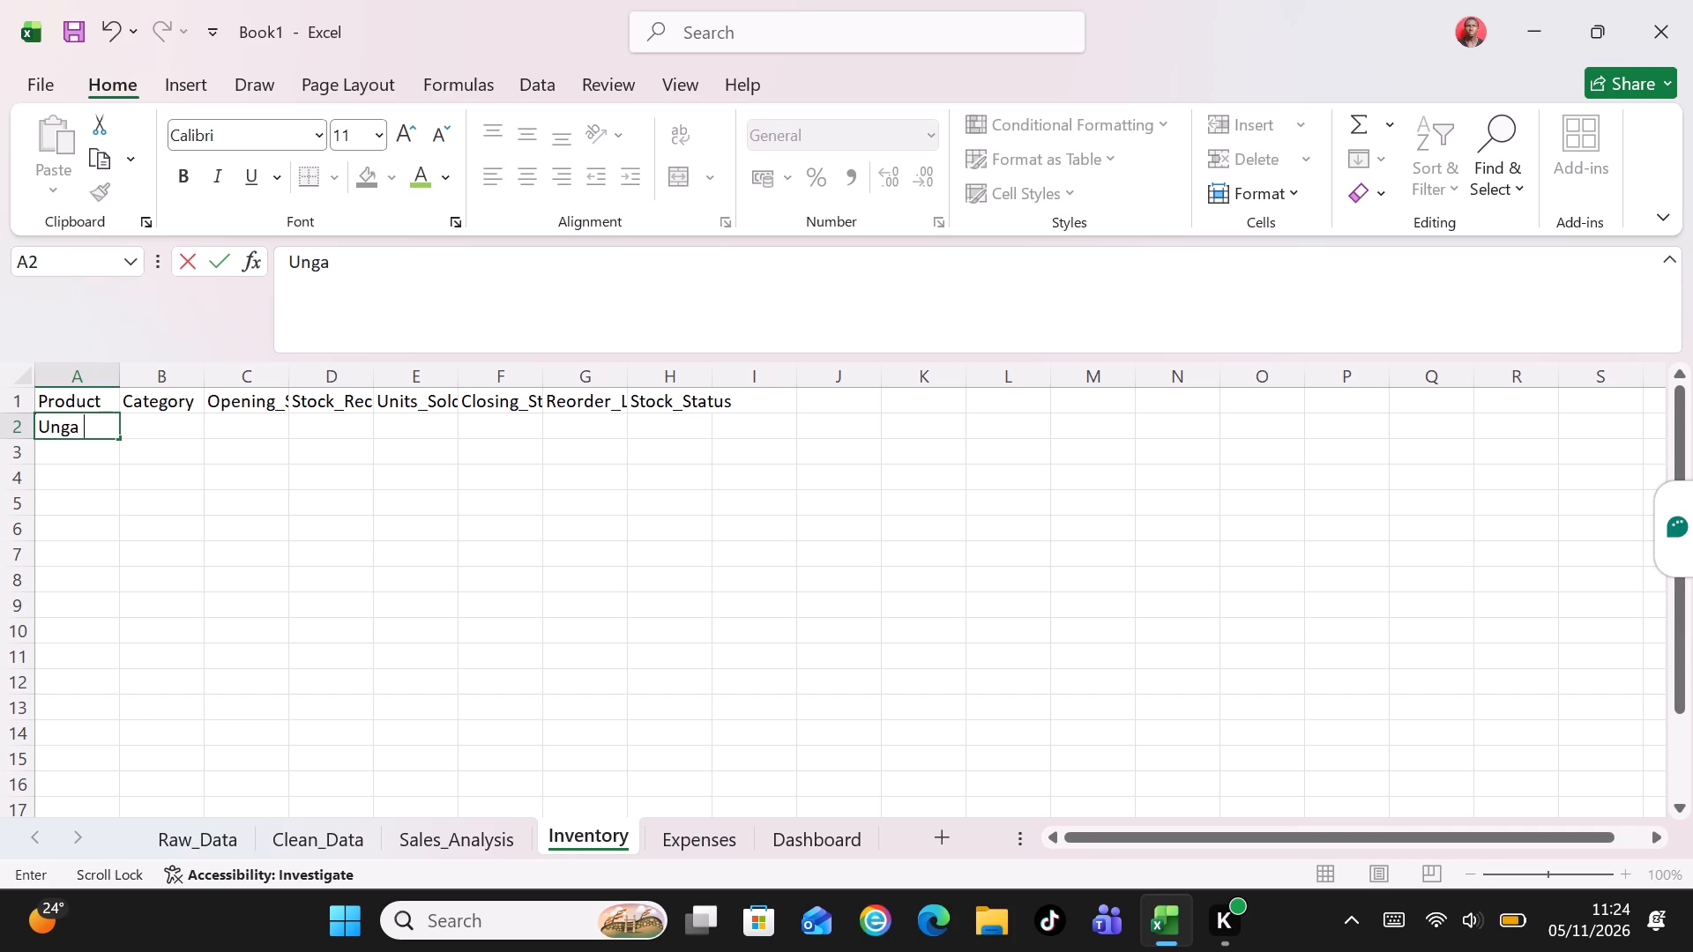
{"action": "type", "text": "2k"}
{"action": "key", "text": "g"}
{"action": "key", "text": "Return"}
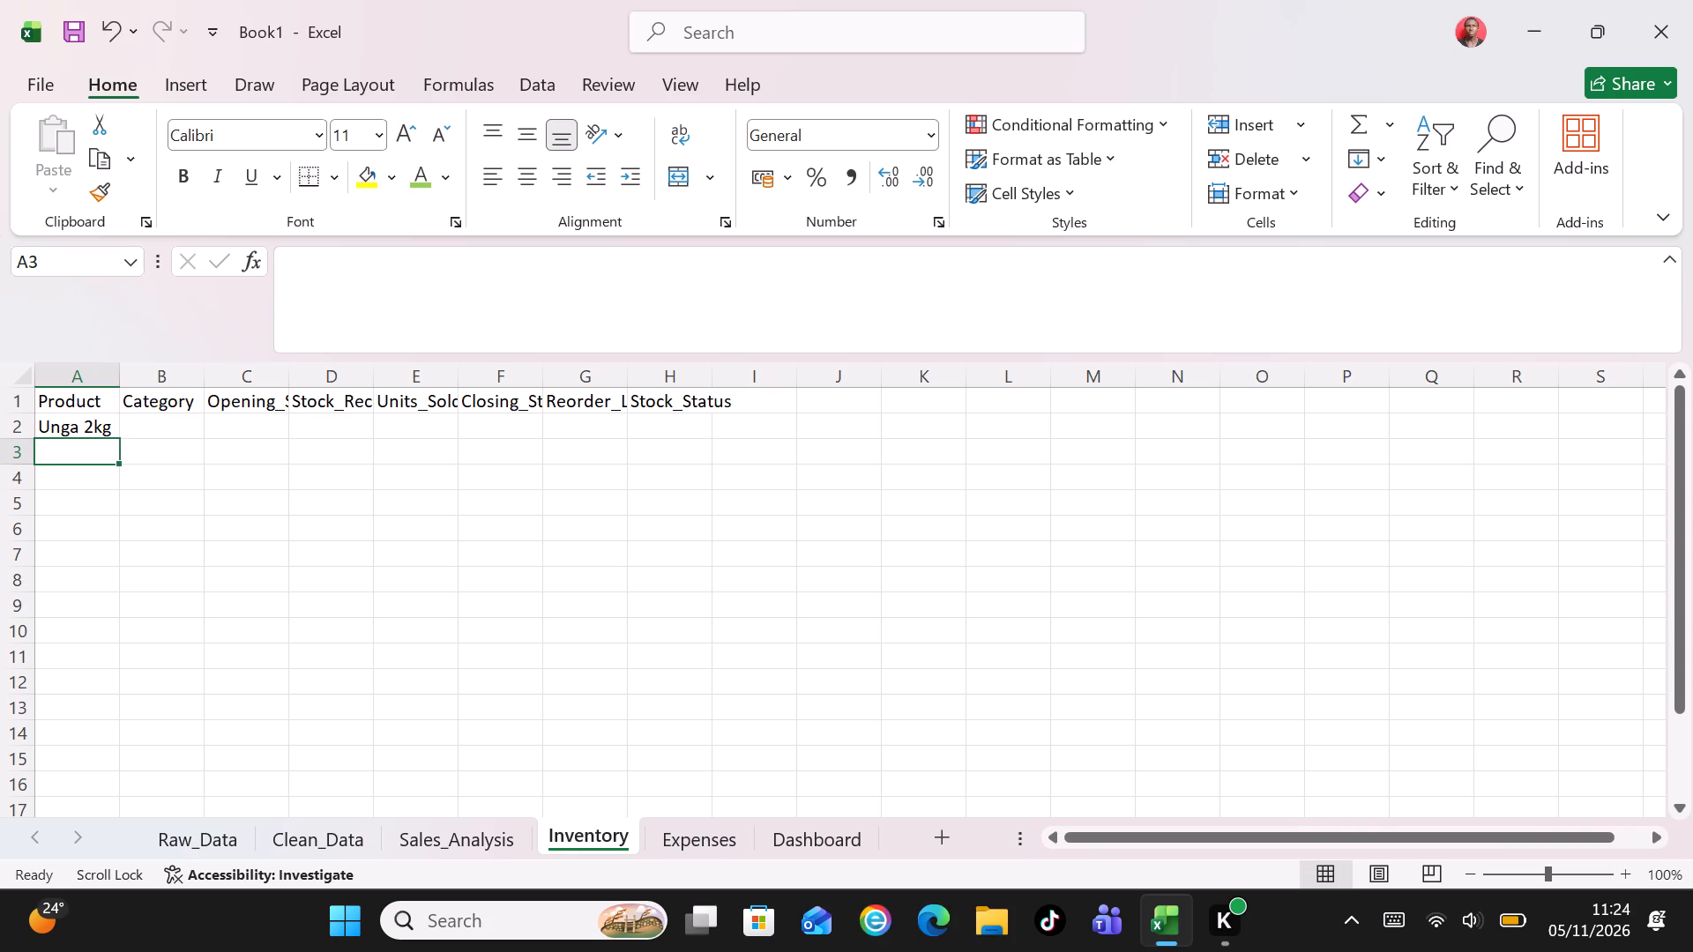
{"action": "type", "text": "ooking"}
{"action": "key", "text": "space"}
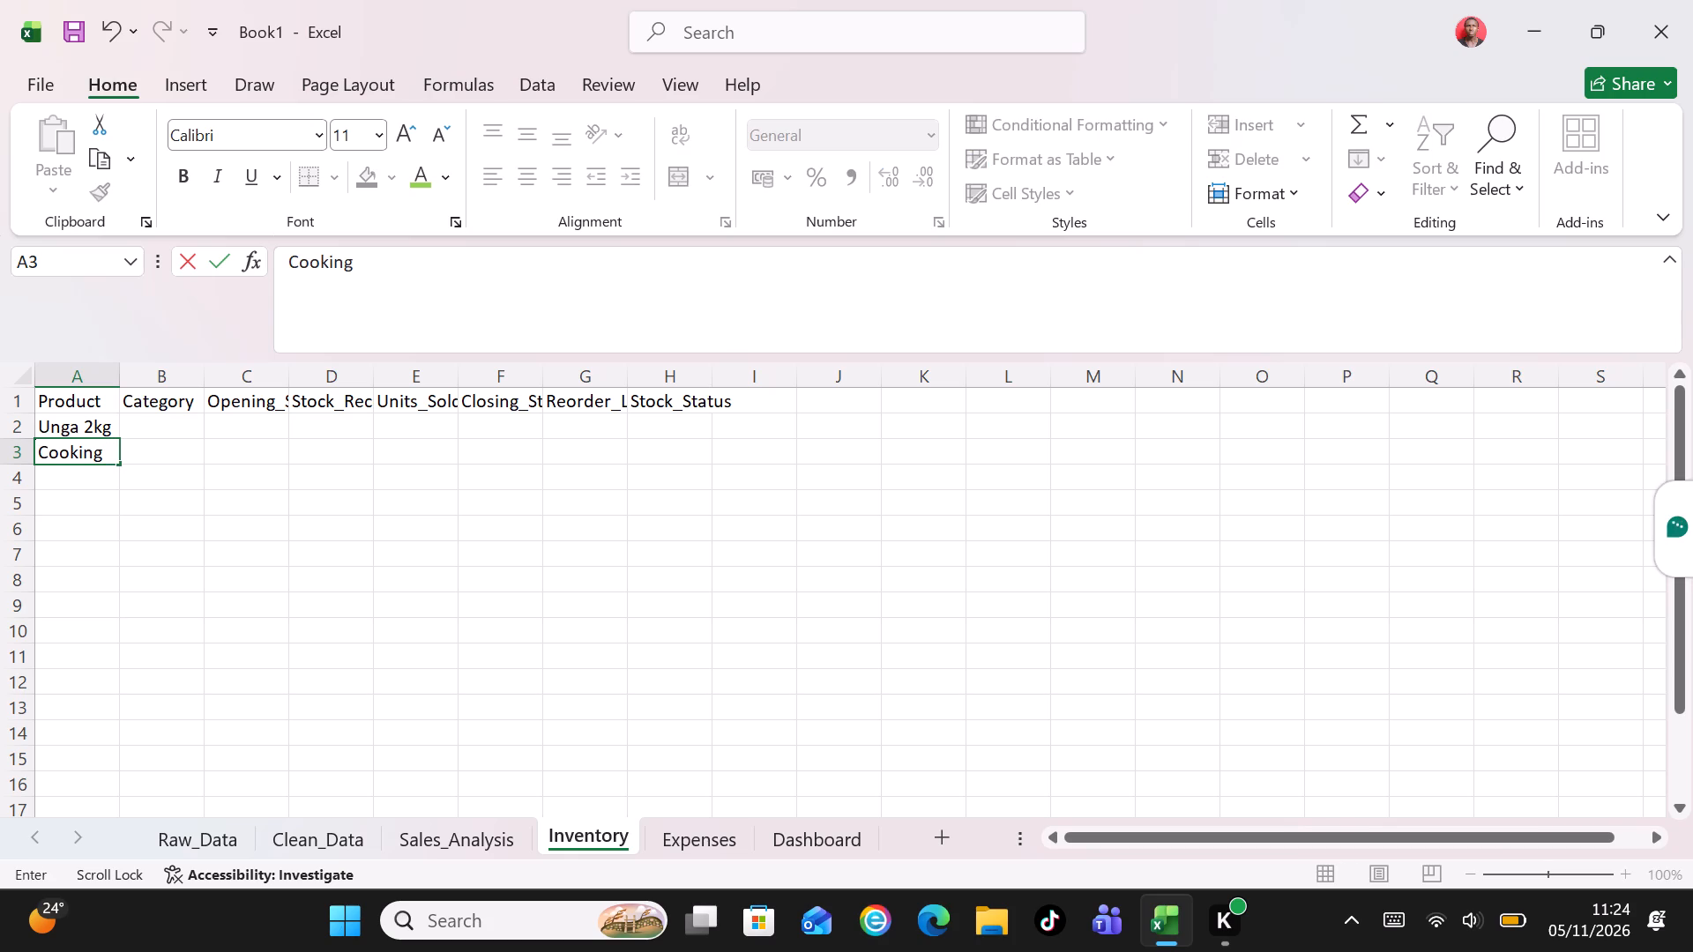
{"action": "type", "text": "il"}
{"action": "key", "text": "space"}
{"action": "type", "text": "1l"}
{"action": "key", "text": "BackSpace"}
{"action": "key", "text": "shift+l"}
{"action": "key", "text": "Return"}
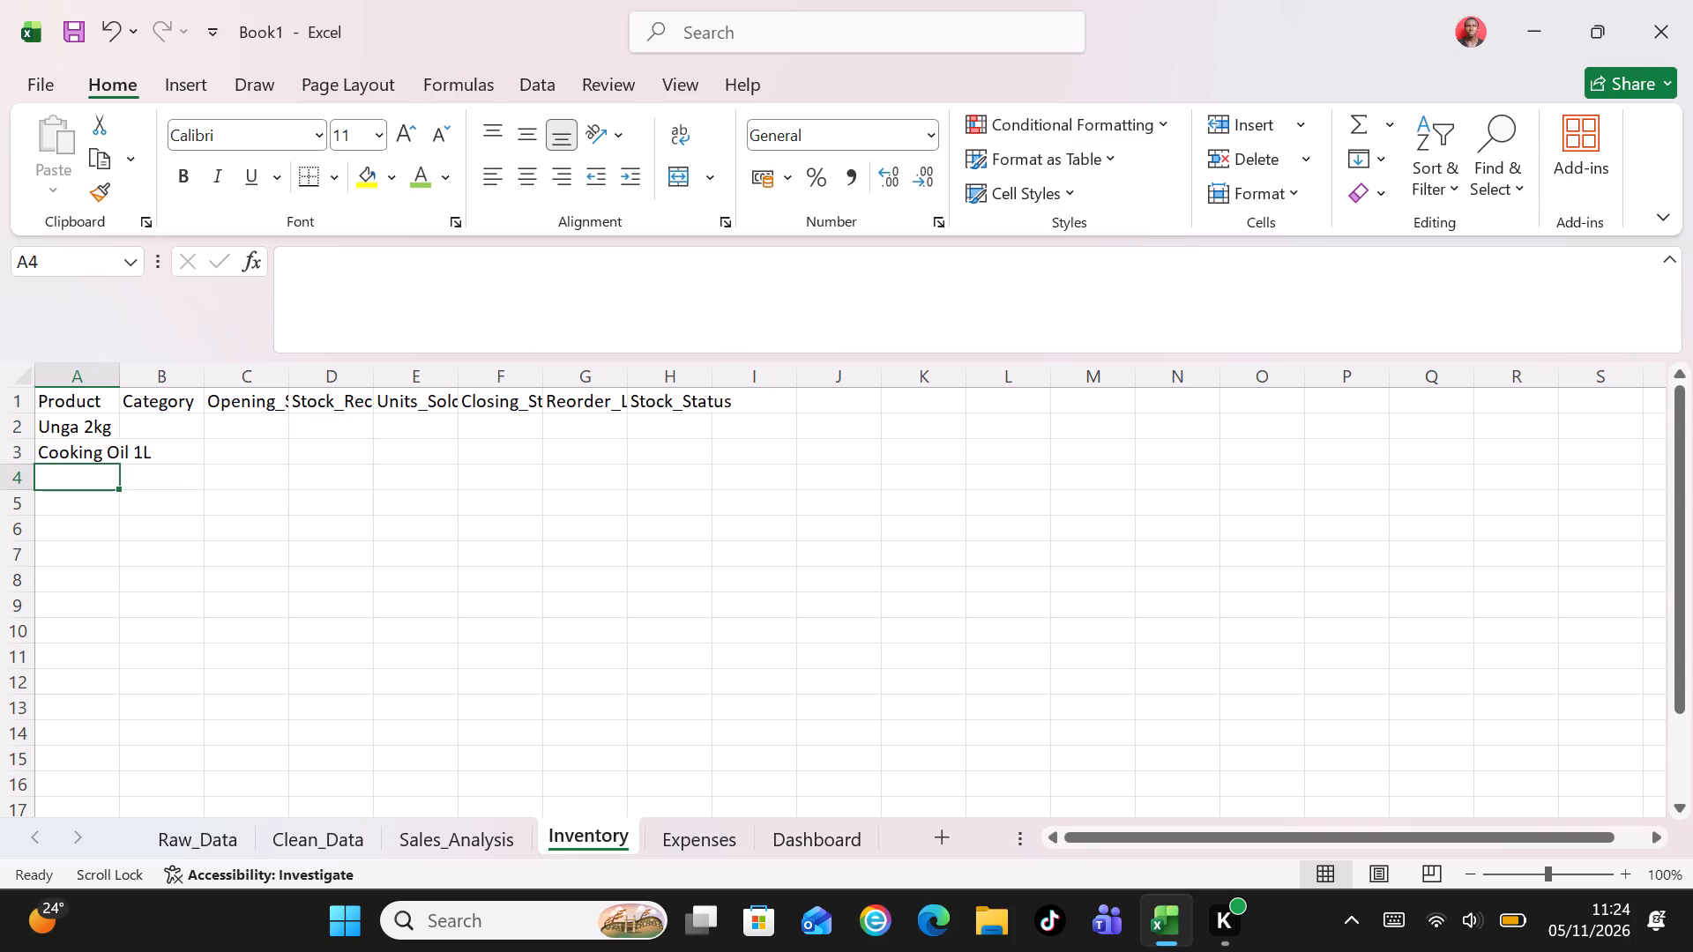
Enter the products Rice 5kg in cell A4 and Sugar 2kg in cell A5 of the Product column.
{"action": "key", "text": "shift+r"}
{"action": "type", "text": "ice"}
{"action": "key", "text": "space"}
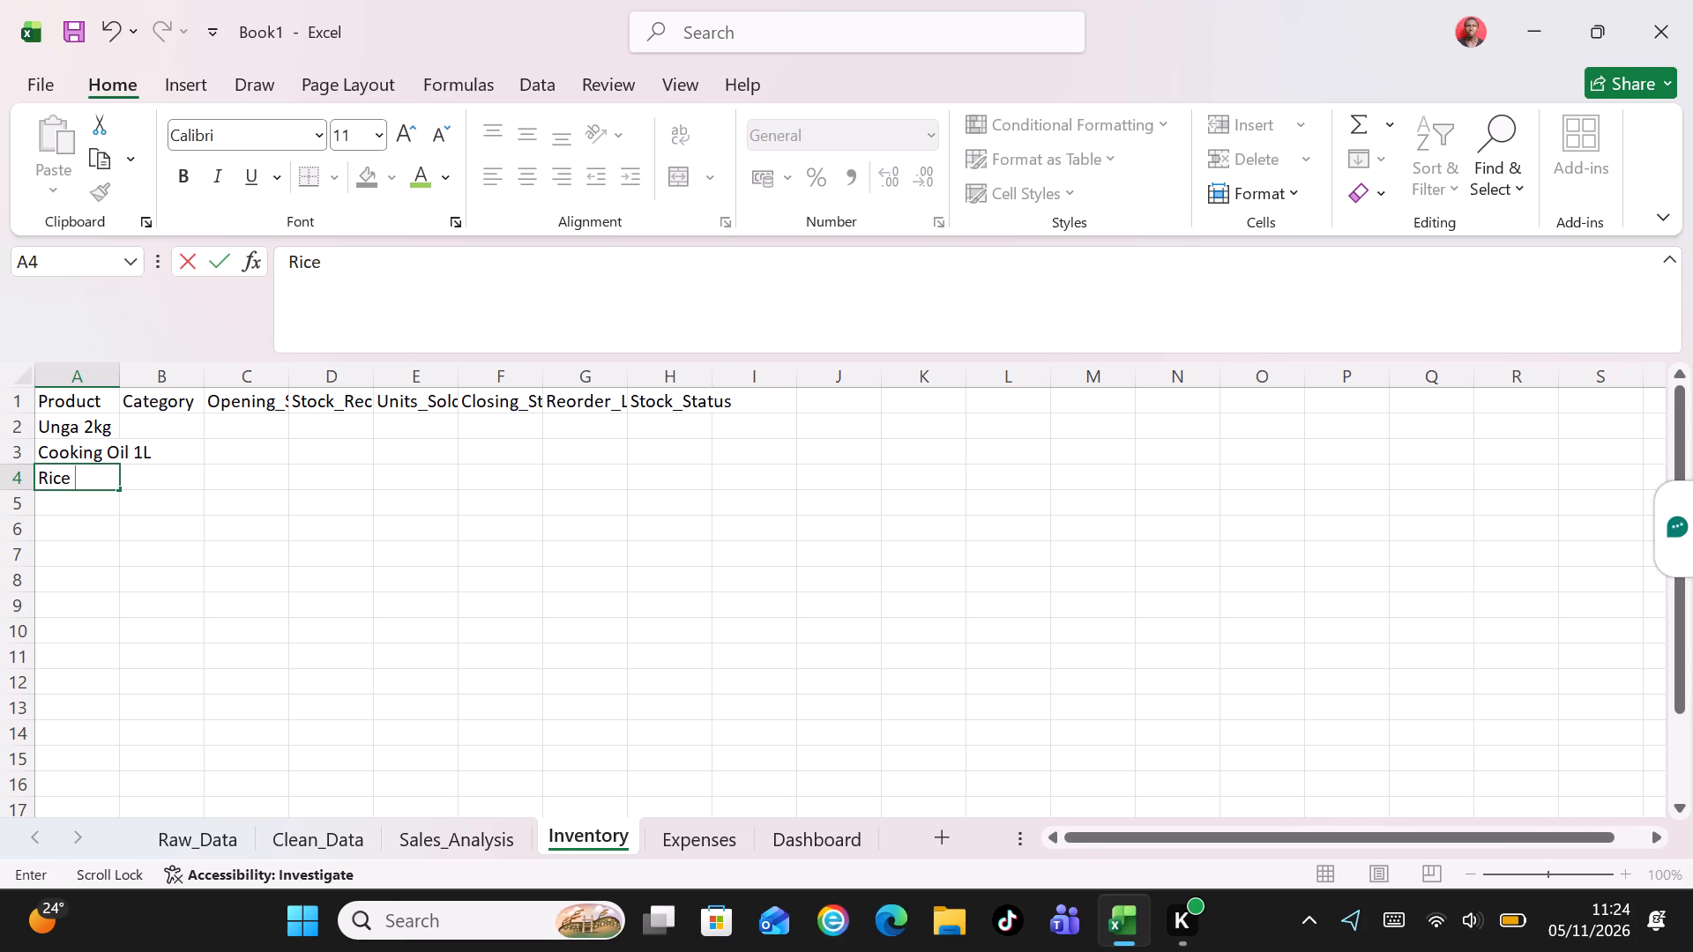
{"action": "type", "text": "5kg"}
{"action": "key", "text": "Return"}
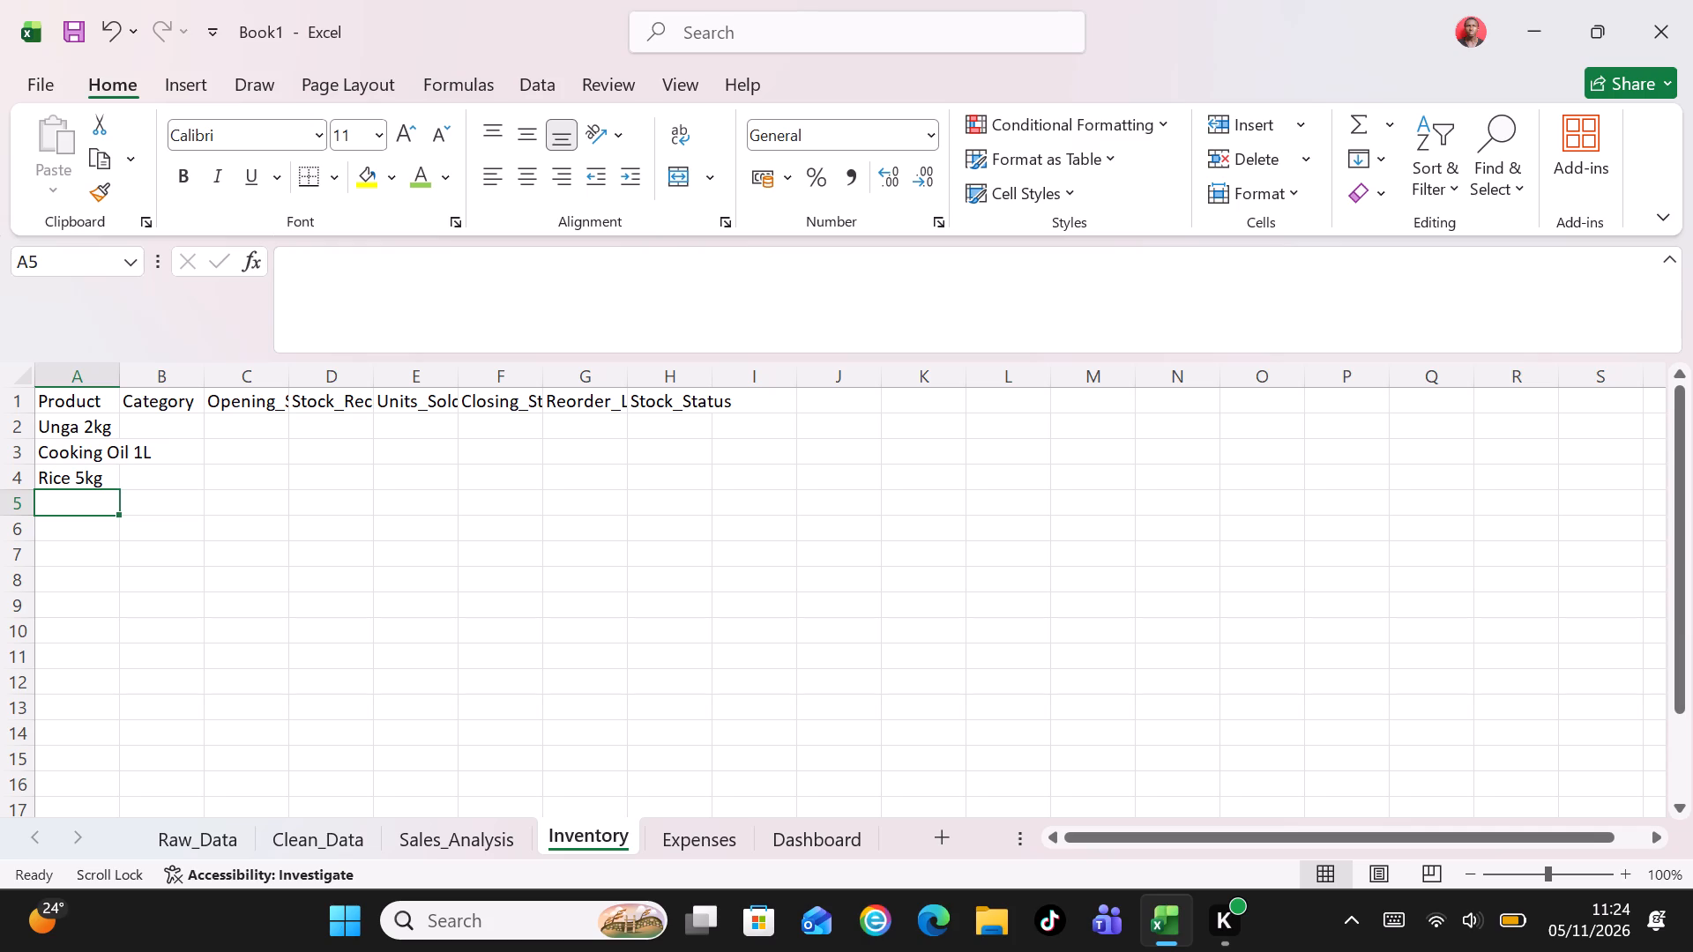
{"action": "type", "text": "Sugar"}
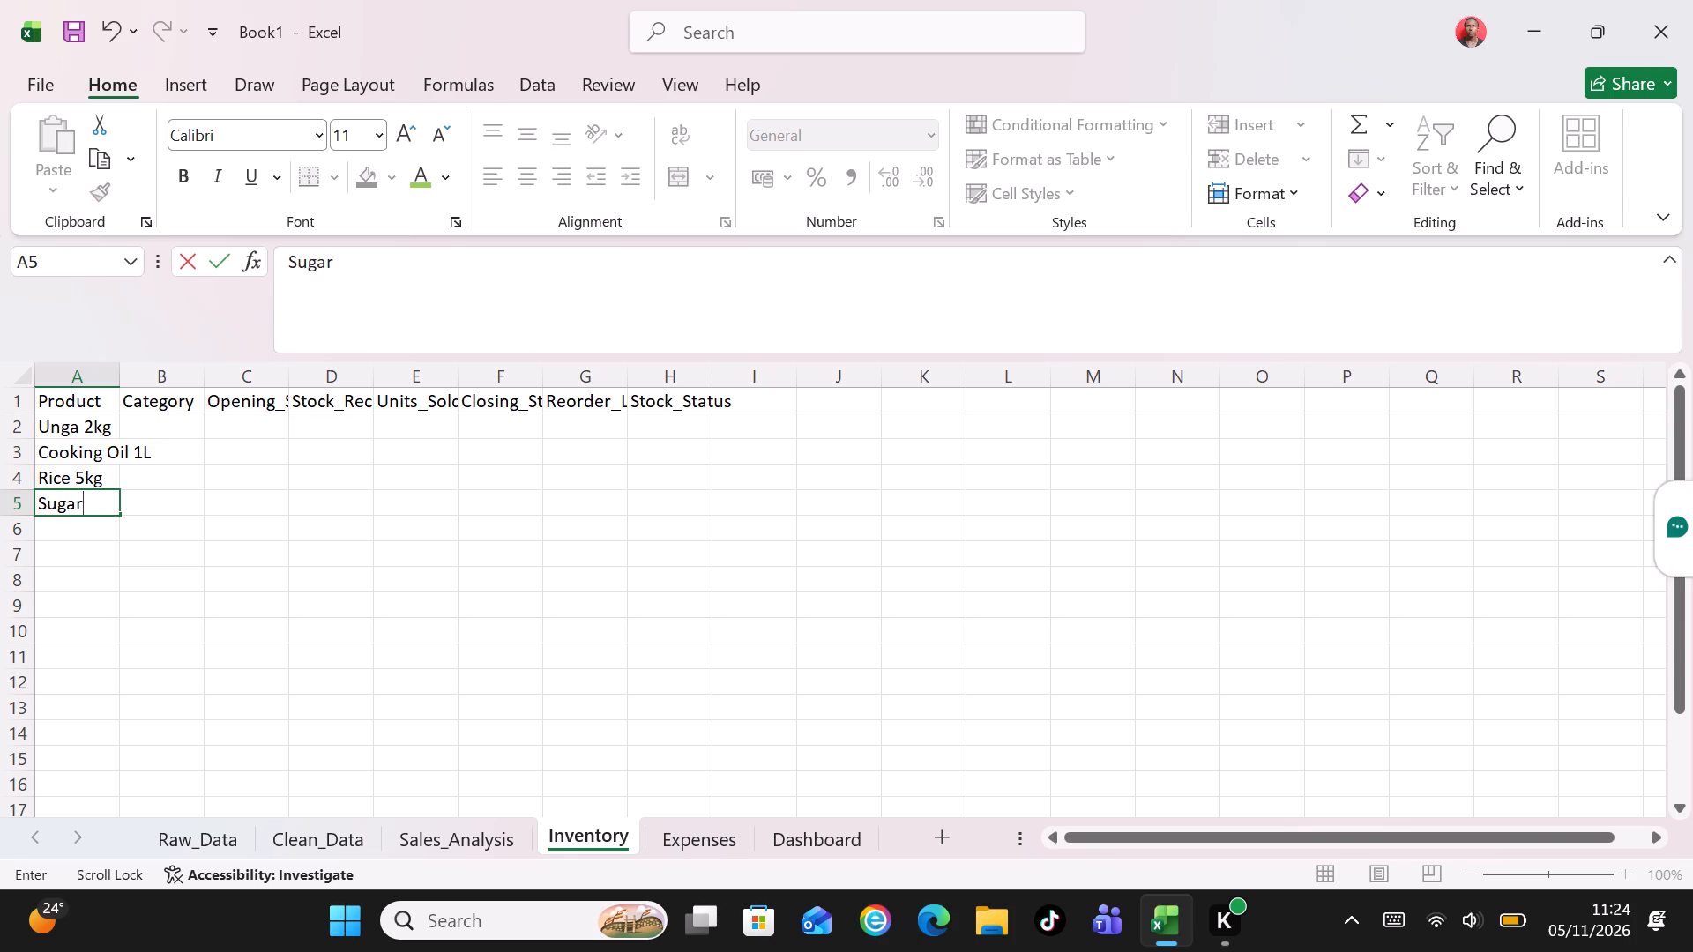
{"action": "key", "text": "space"}
{"action": "type", "text": "2kg"}
{"action": "key", "text": "Return"}
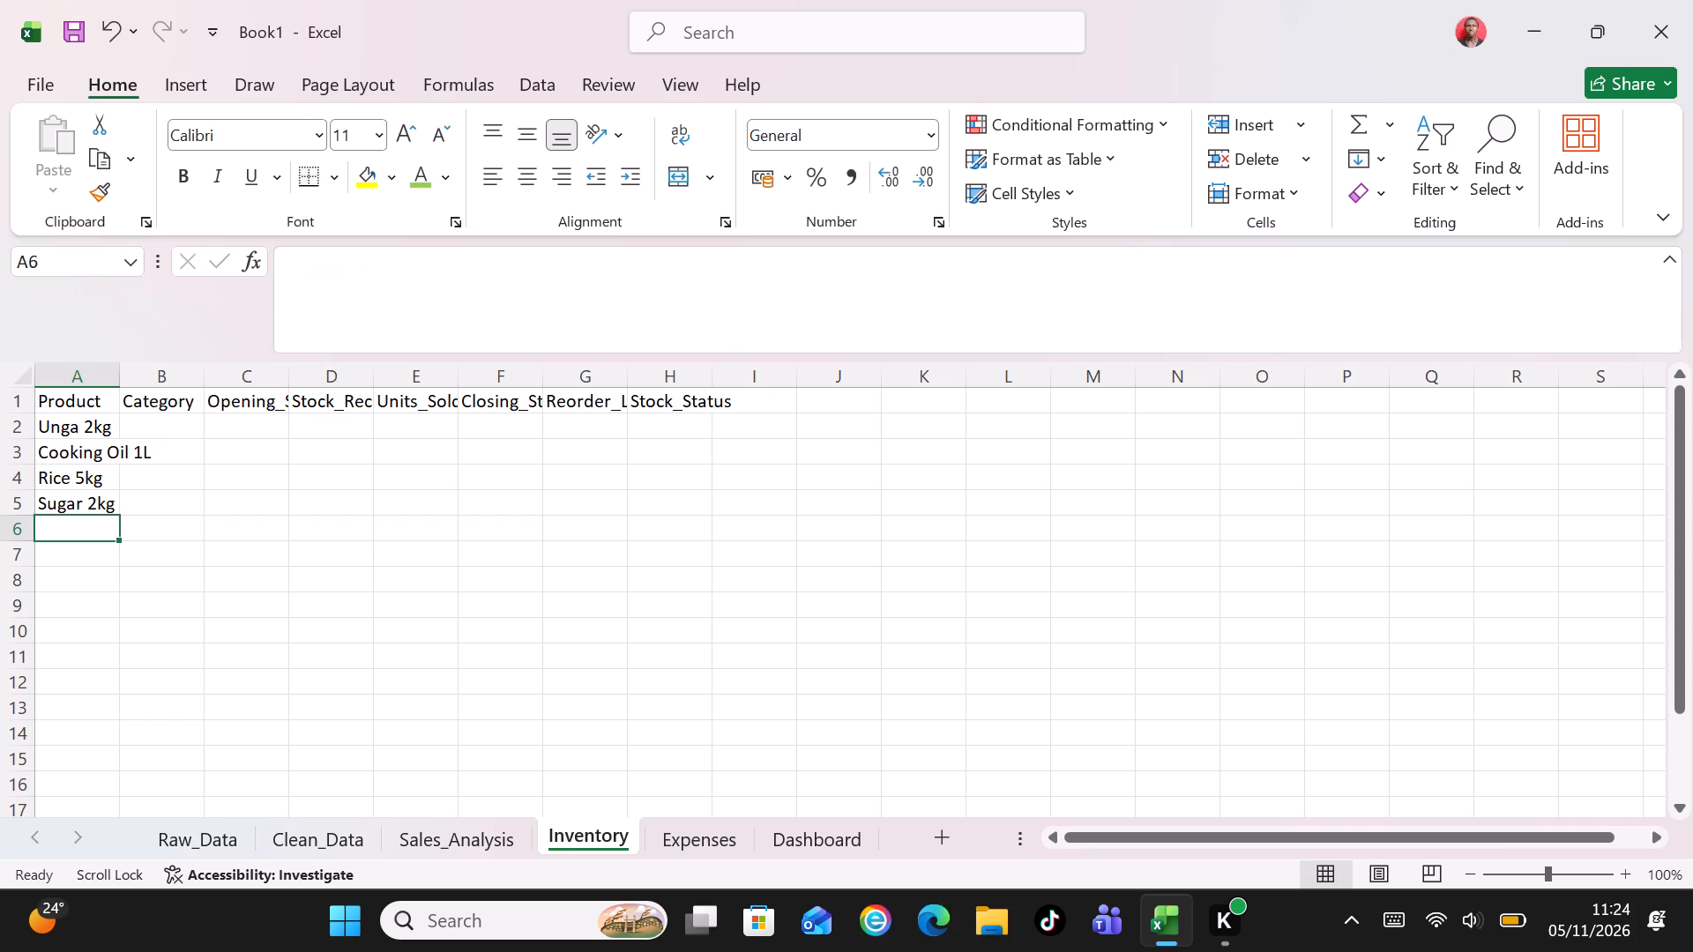
Enter the products Bar Soap in cell A6 and Milk 500ml in cell A7 of the Product column.
{"action": "type", "text": "Bar"}
{"action": "key", "text": "space"}
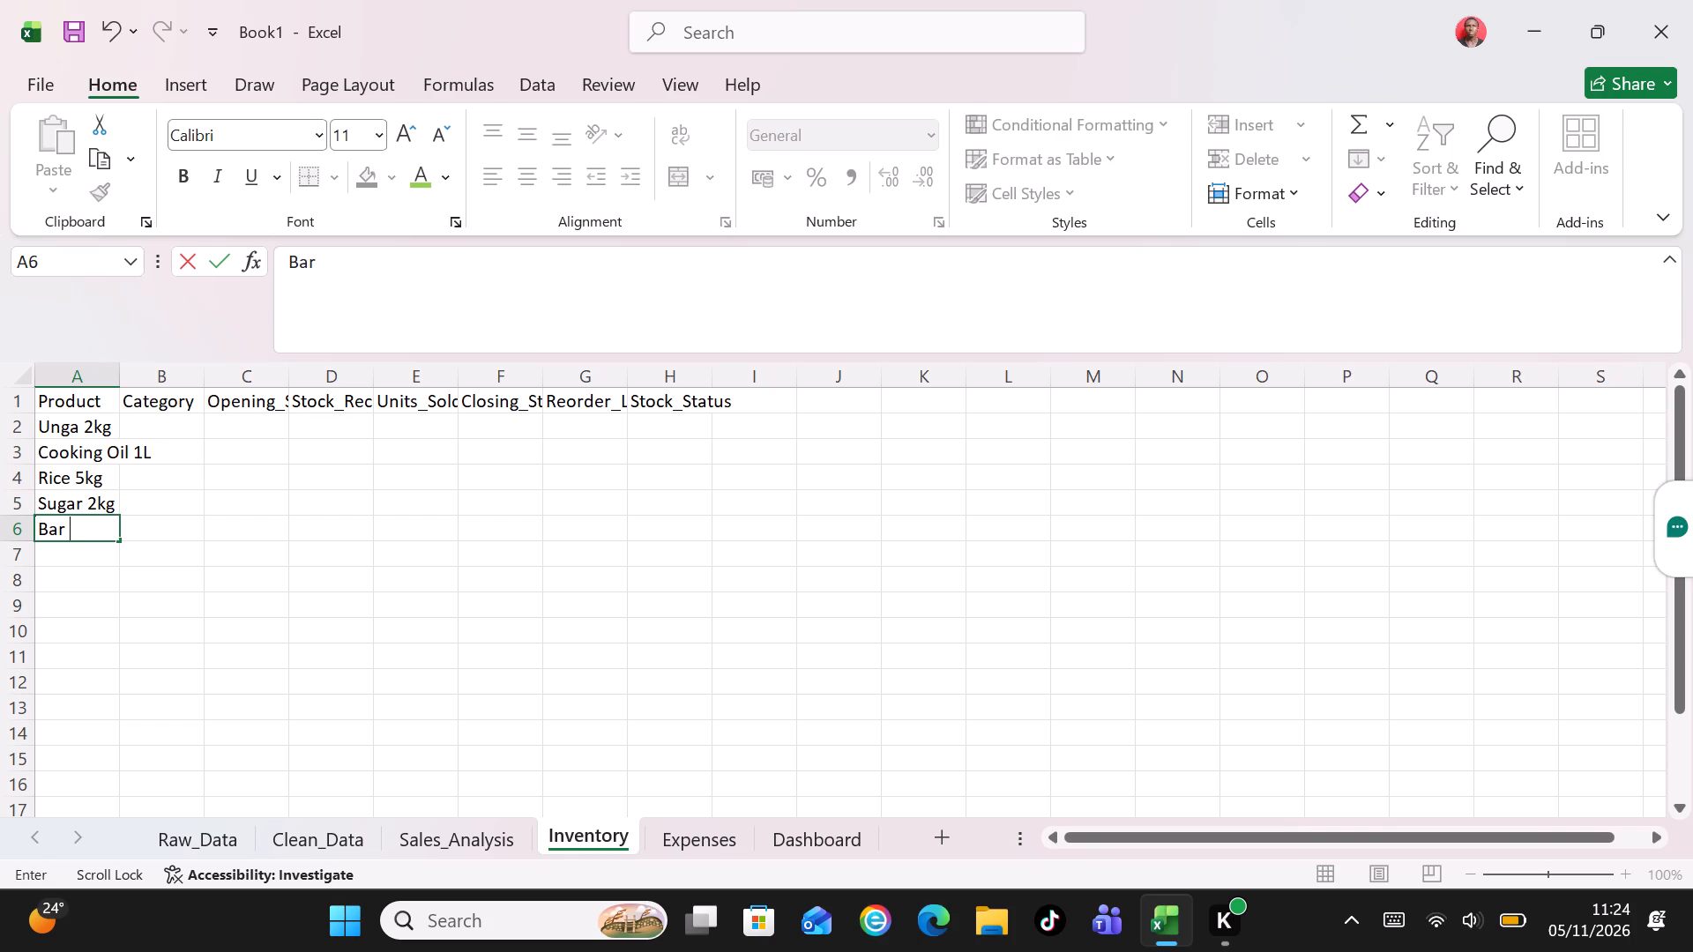
{"action": "key", "text": "shift+s"}
{"action": "type", "text": "oap"}
{"action": "key", "text": "Return"}
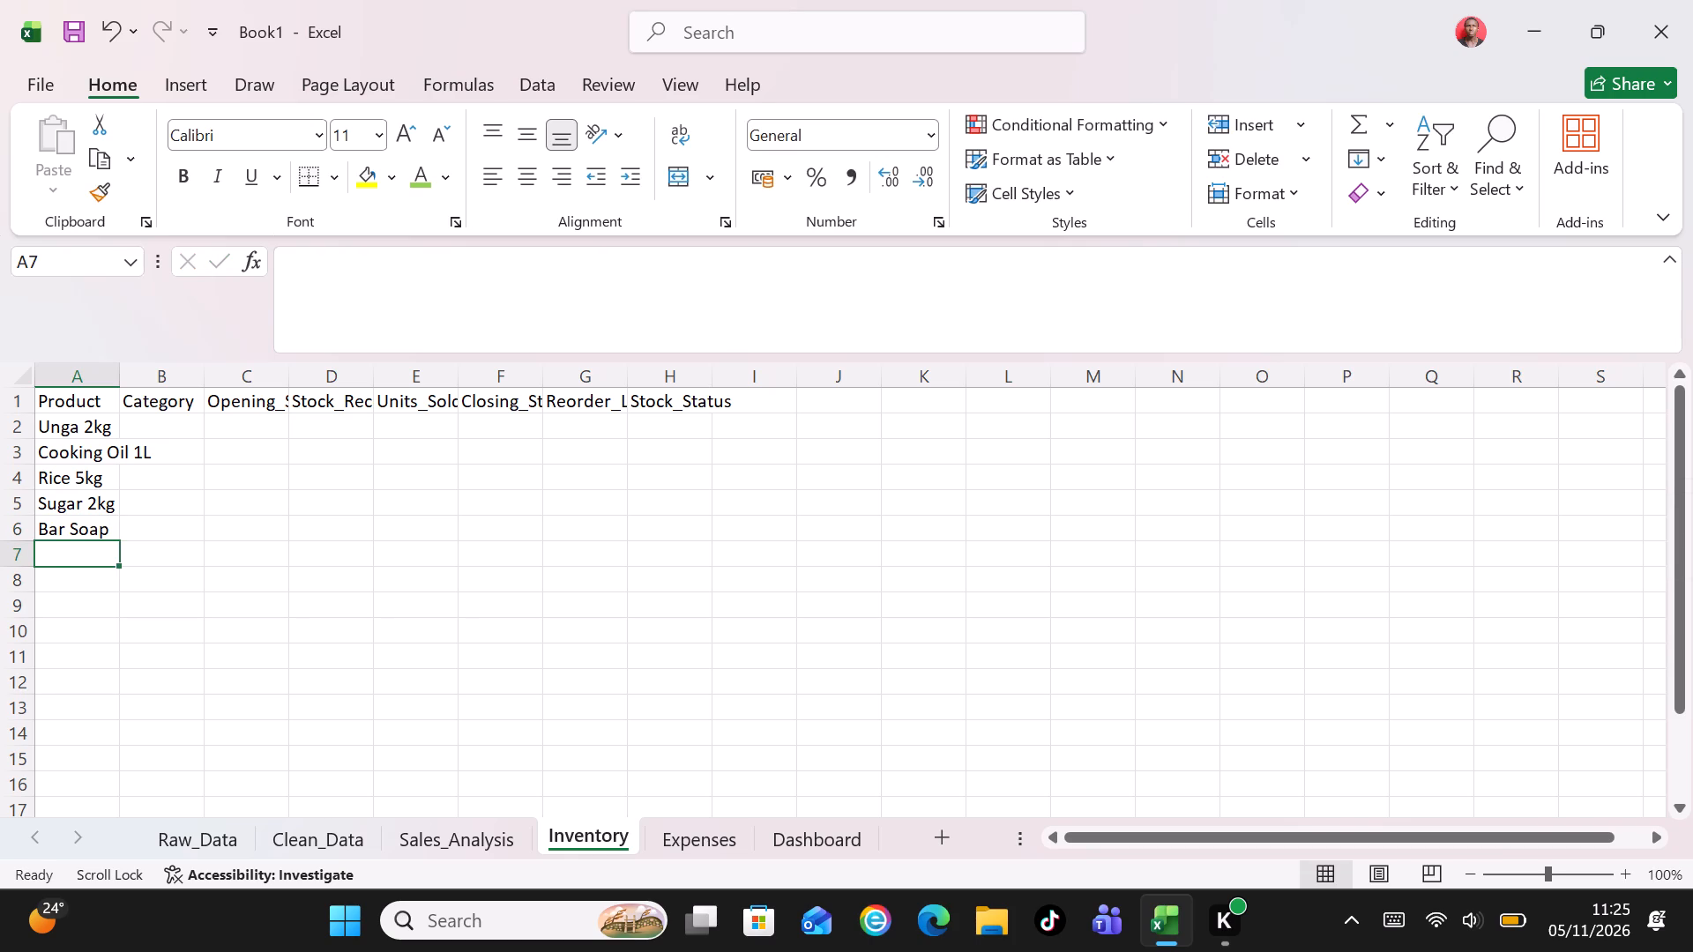
{"action": "type", "text": "Milk"}
{"action": "key", "text": "space"}
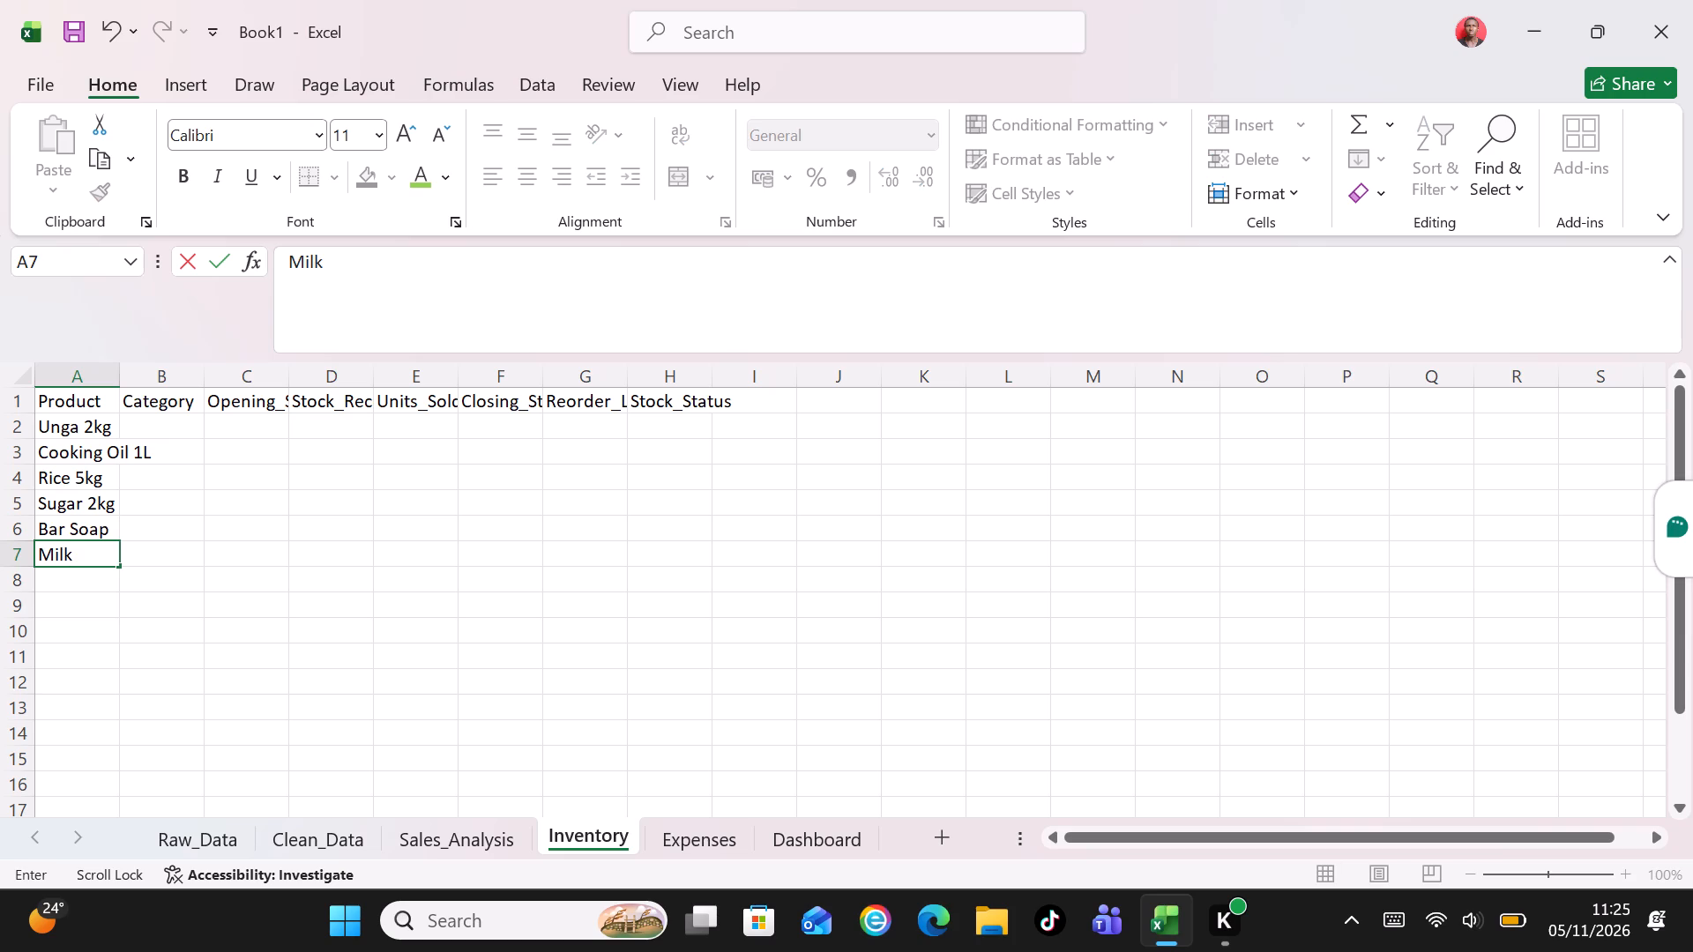
{"action": "type", "text": "500ml"}
{"action": "key", "text": "Return"}
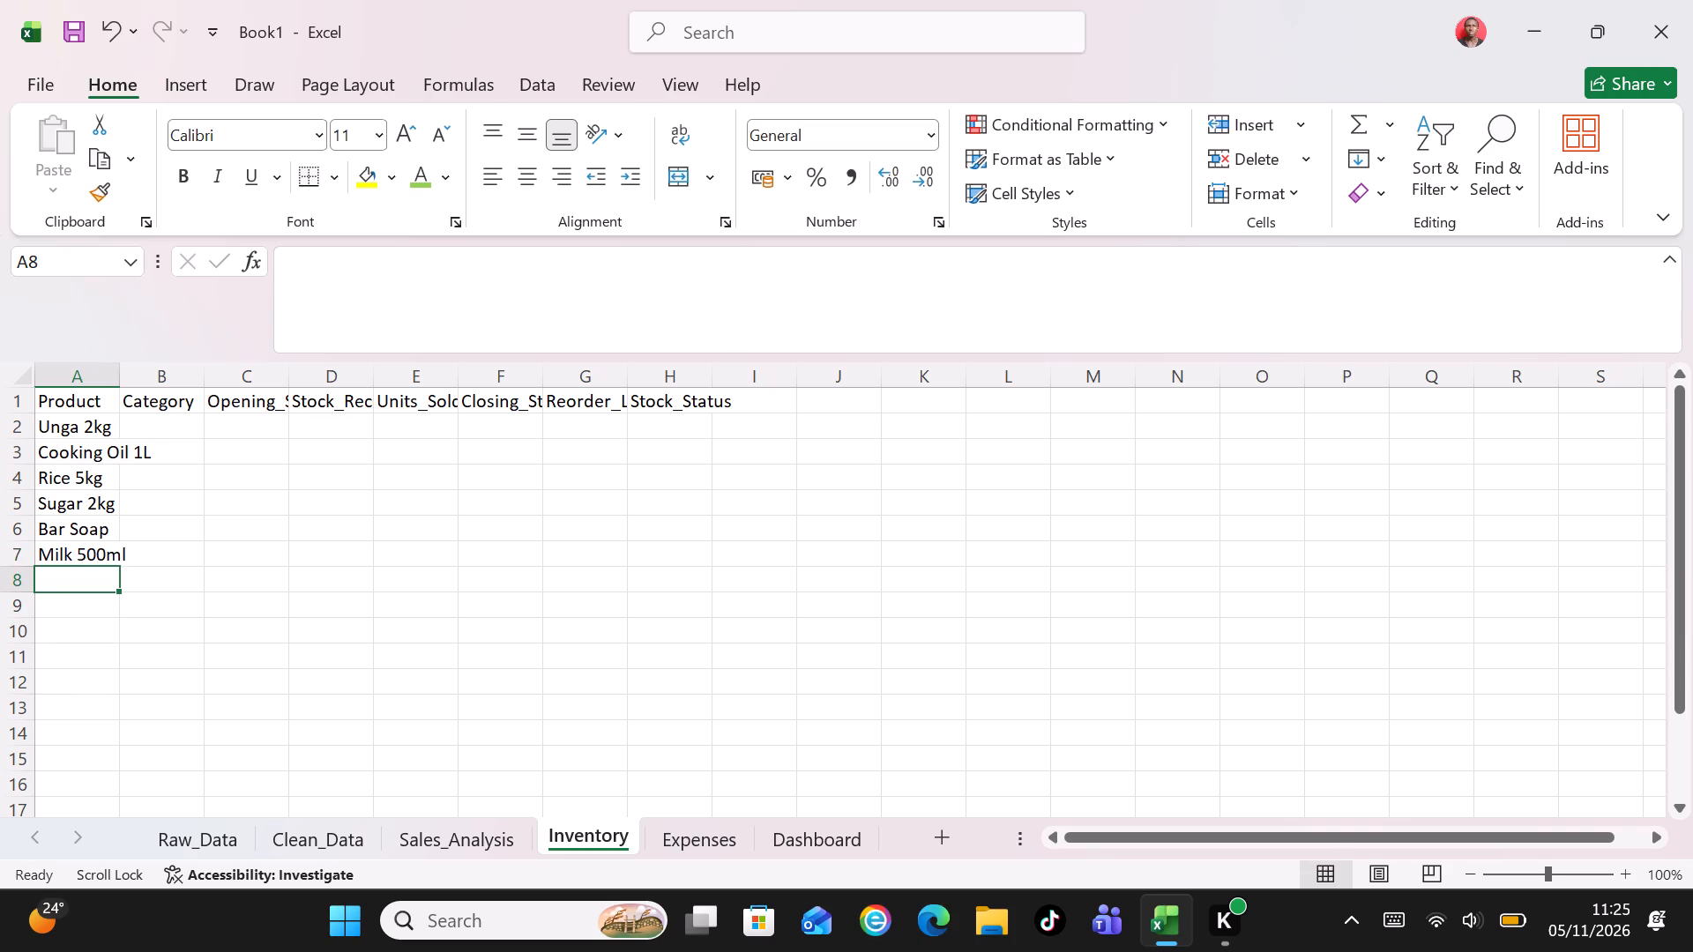
Enter the products Maiza Flour in cell A8 and Tea Leaves in cell A9 of the Product column.
{"action": "type", "text": "Maiza"}
{"action": "key", "text": "space"}
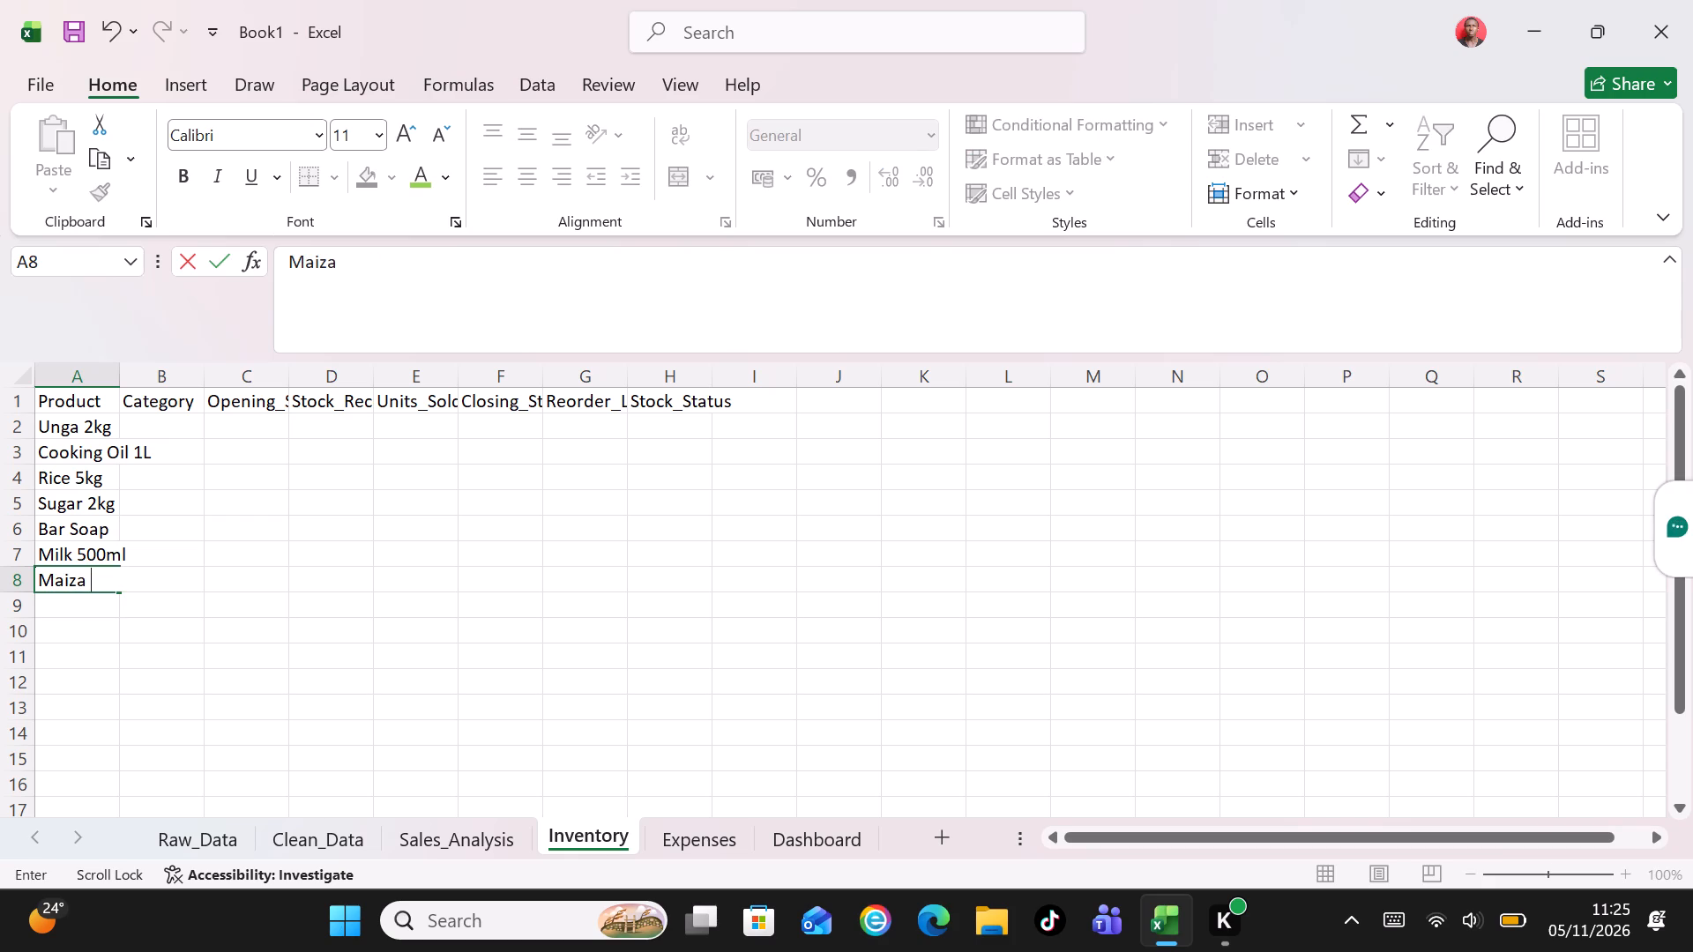
{"action": "type", "text": "Flour"}
{"action": "key", "text": "Return"}
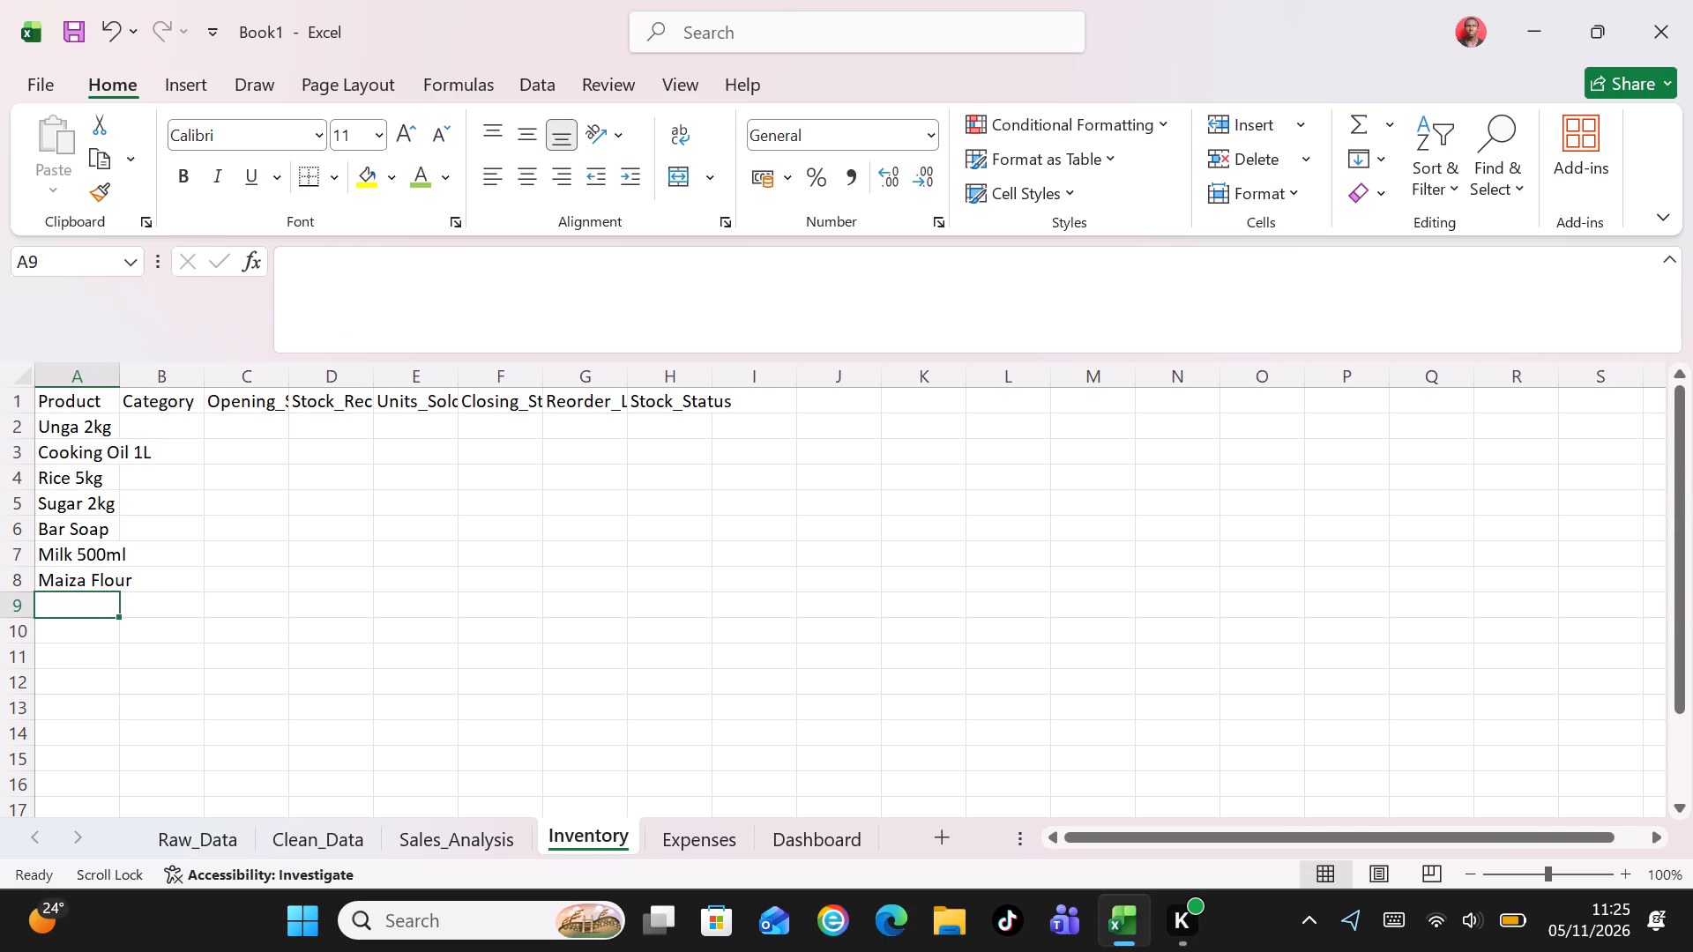
{"action": "type", "text": "Tea"}
{"action": "key", "text": "space"}
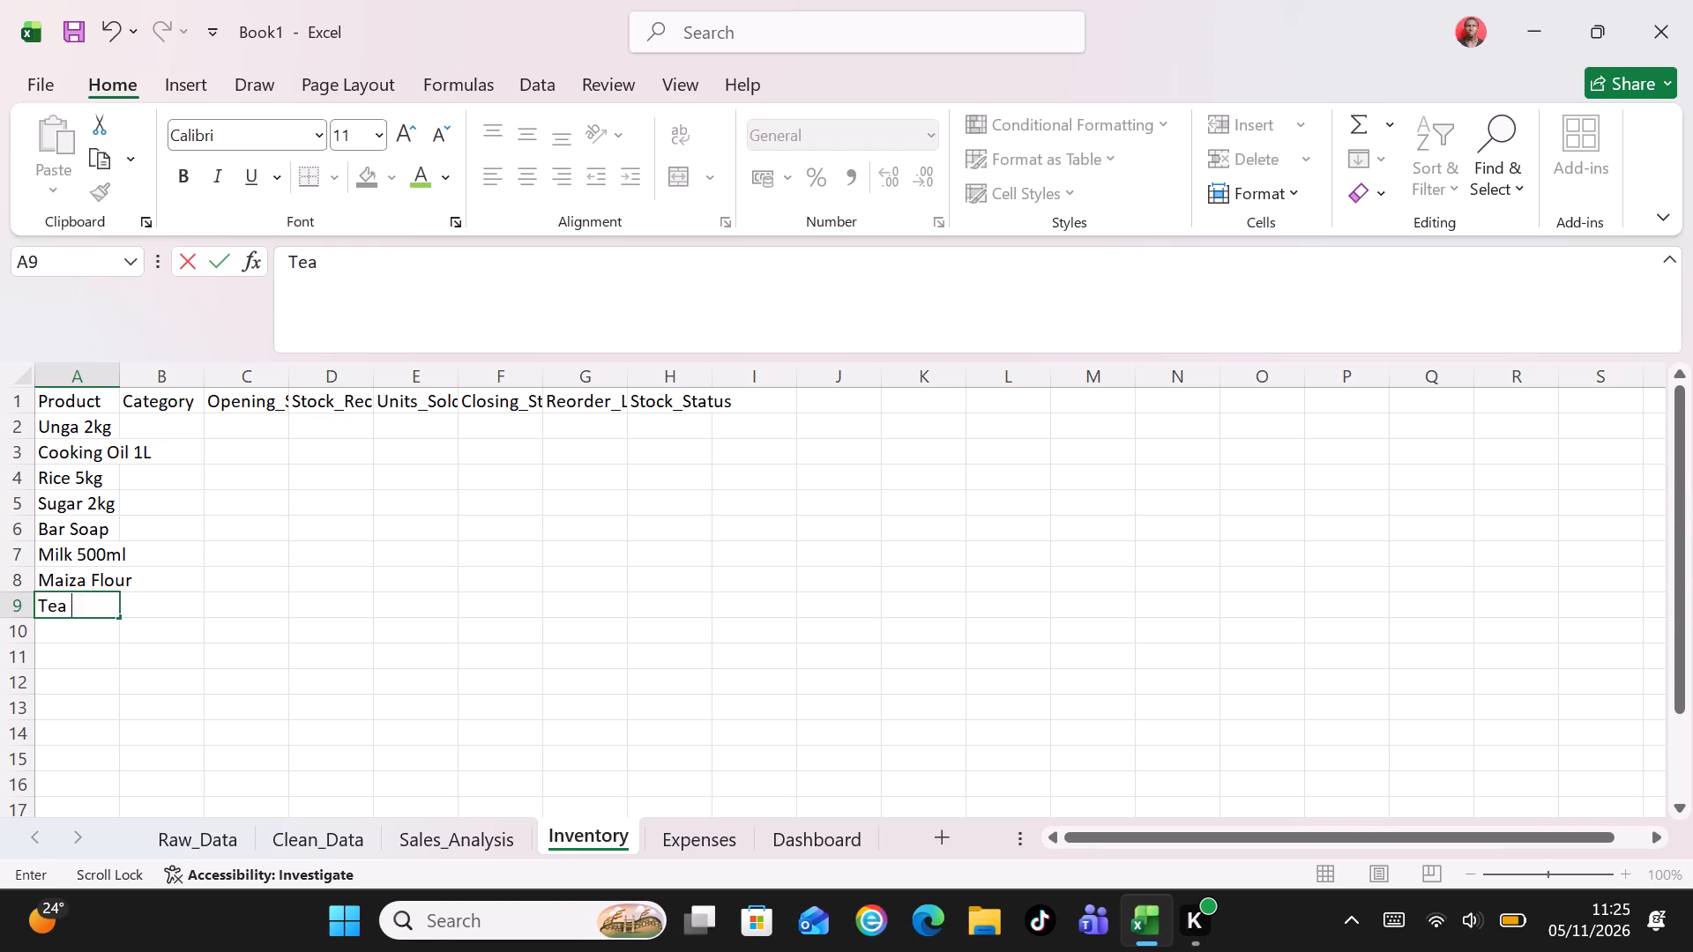
{"action": "key", "text": "shift+l"}
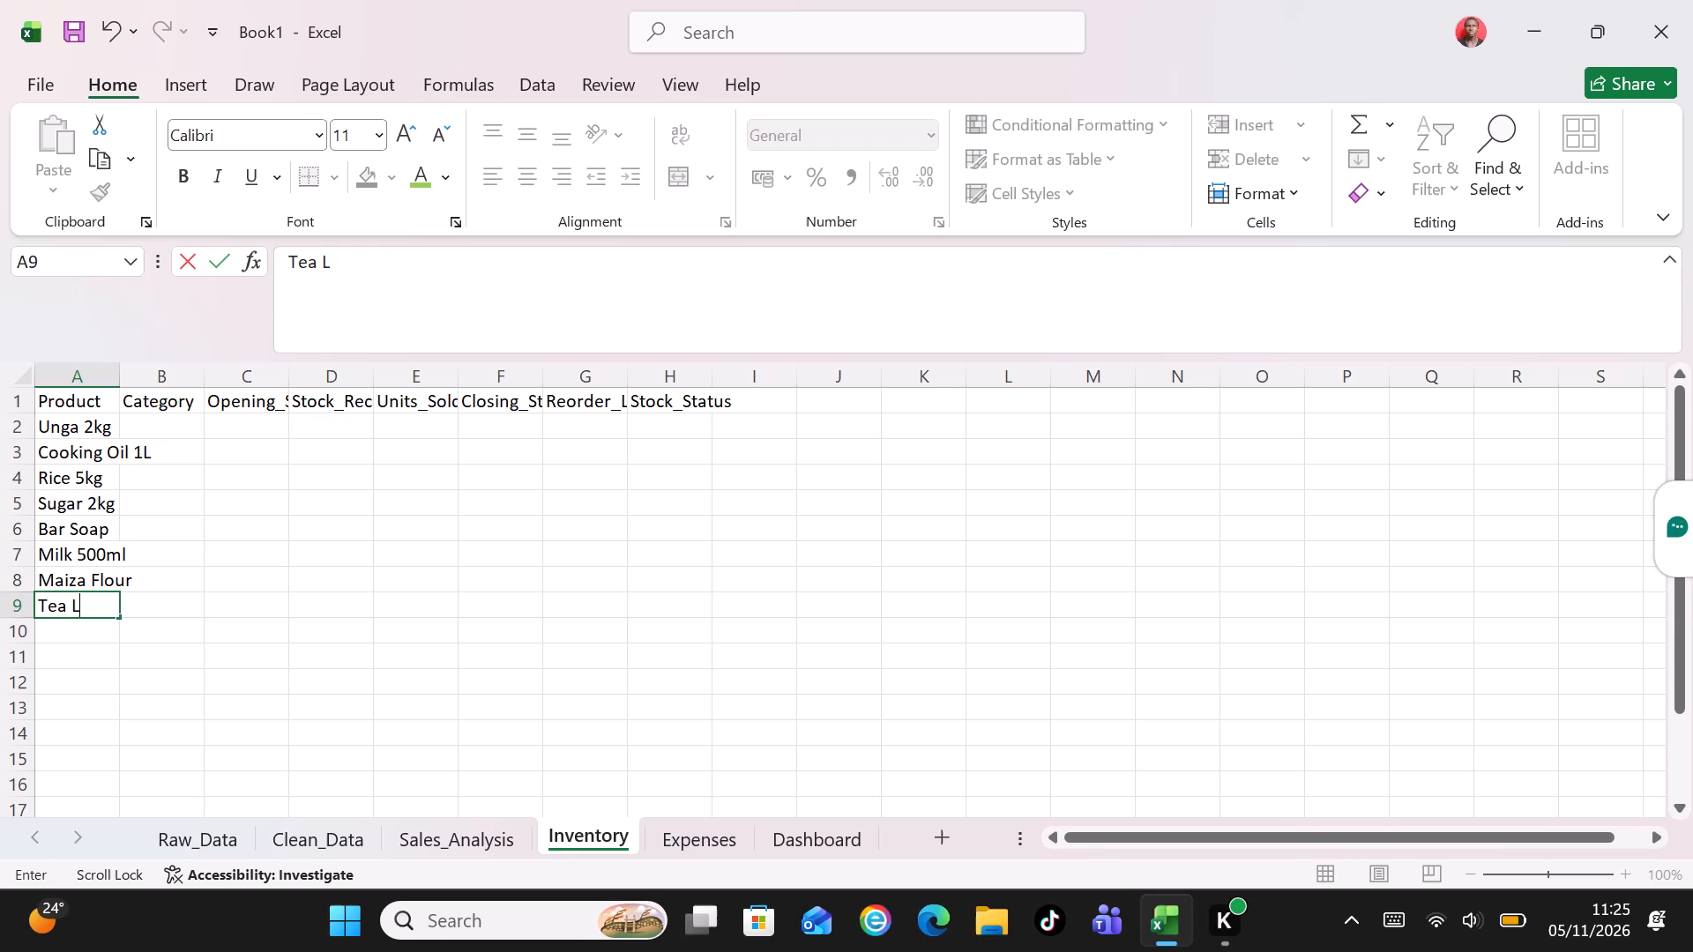
{"action": "type", "text": "eav es"}
{"action": "key", "text": "BackSpace"}
{"action": "key", "text": "BackSpace"}
{"action": "key", "text": "BackSpace"}
{"action": "type", "text": "es"}
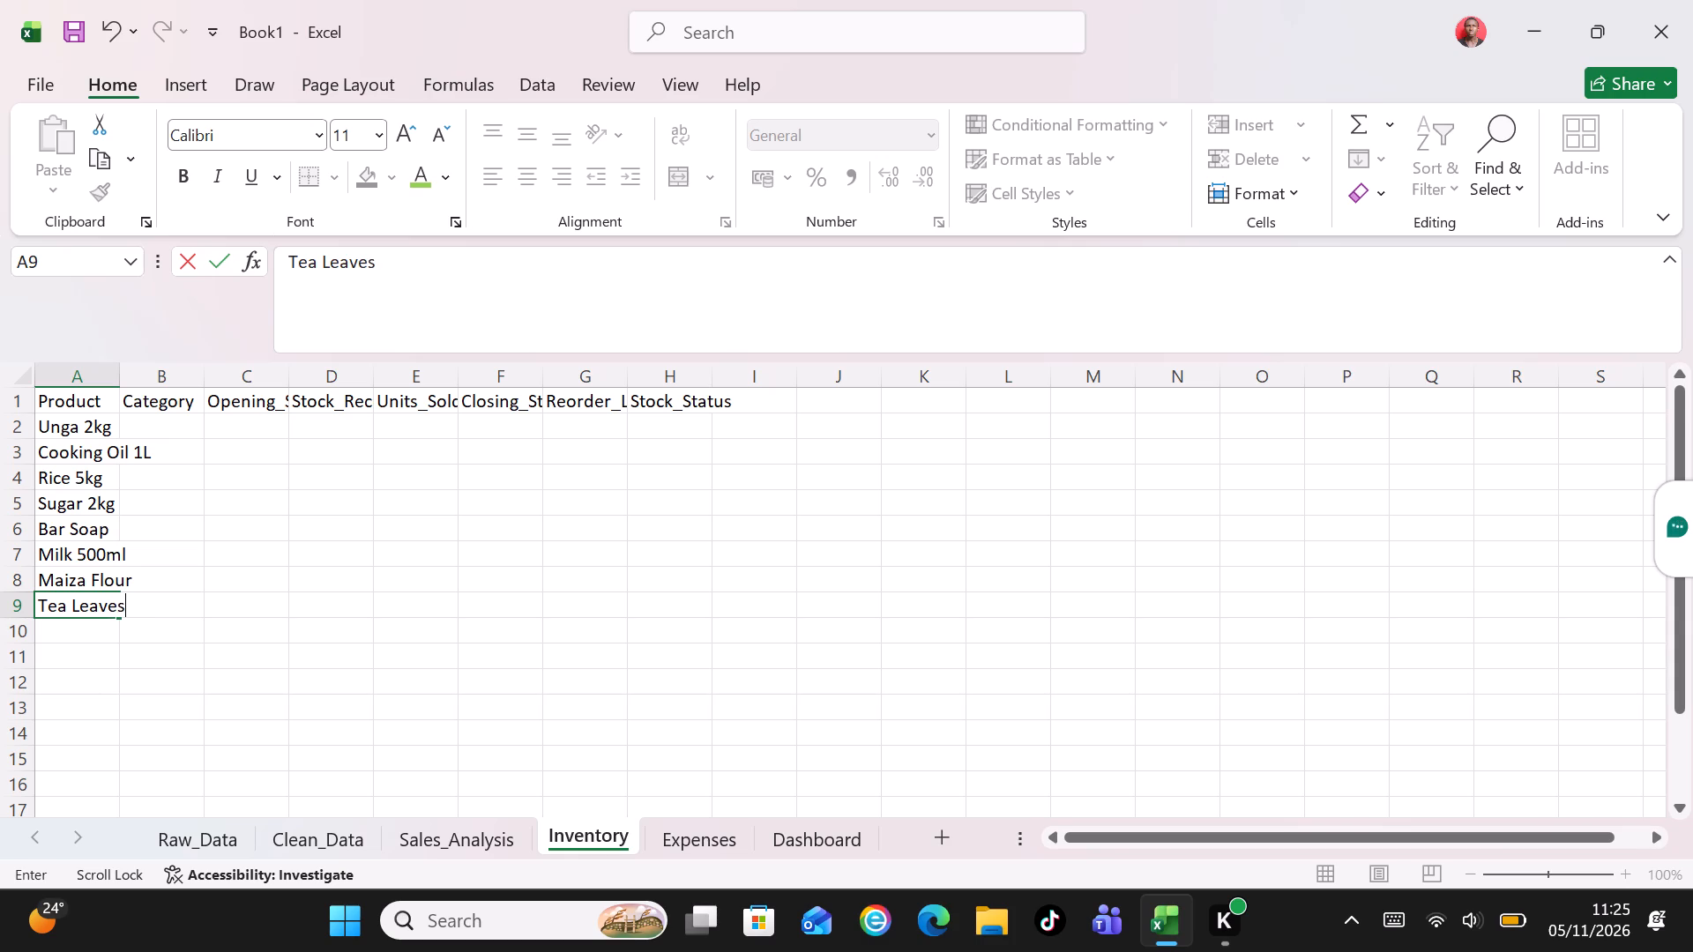
{"action": "key", "text": "Return"}
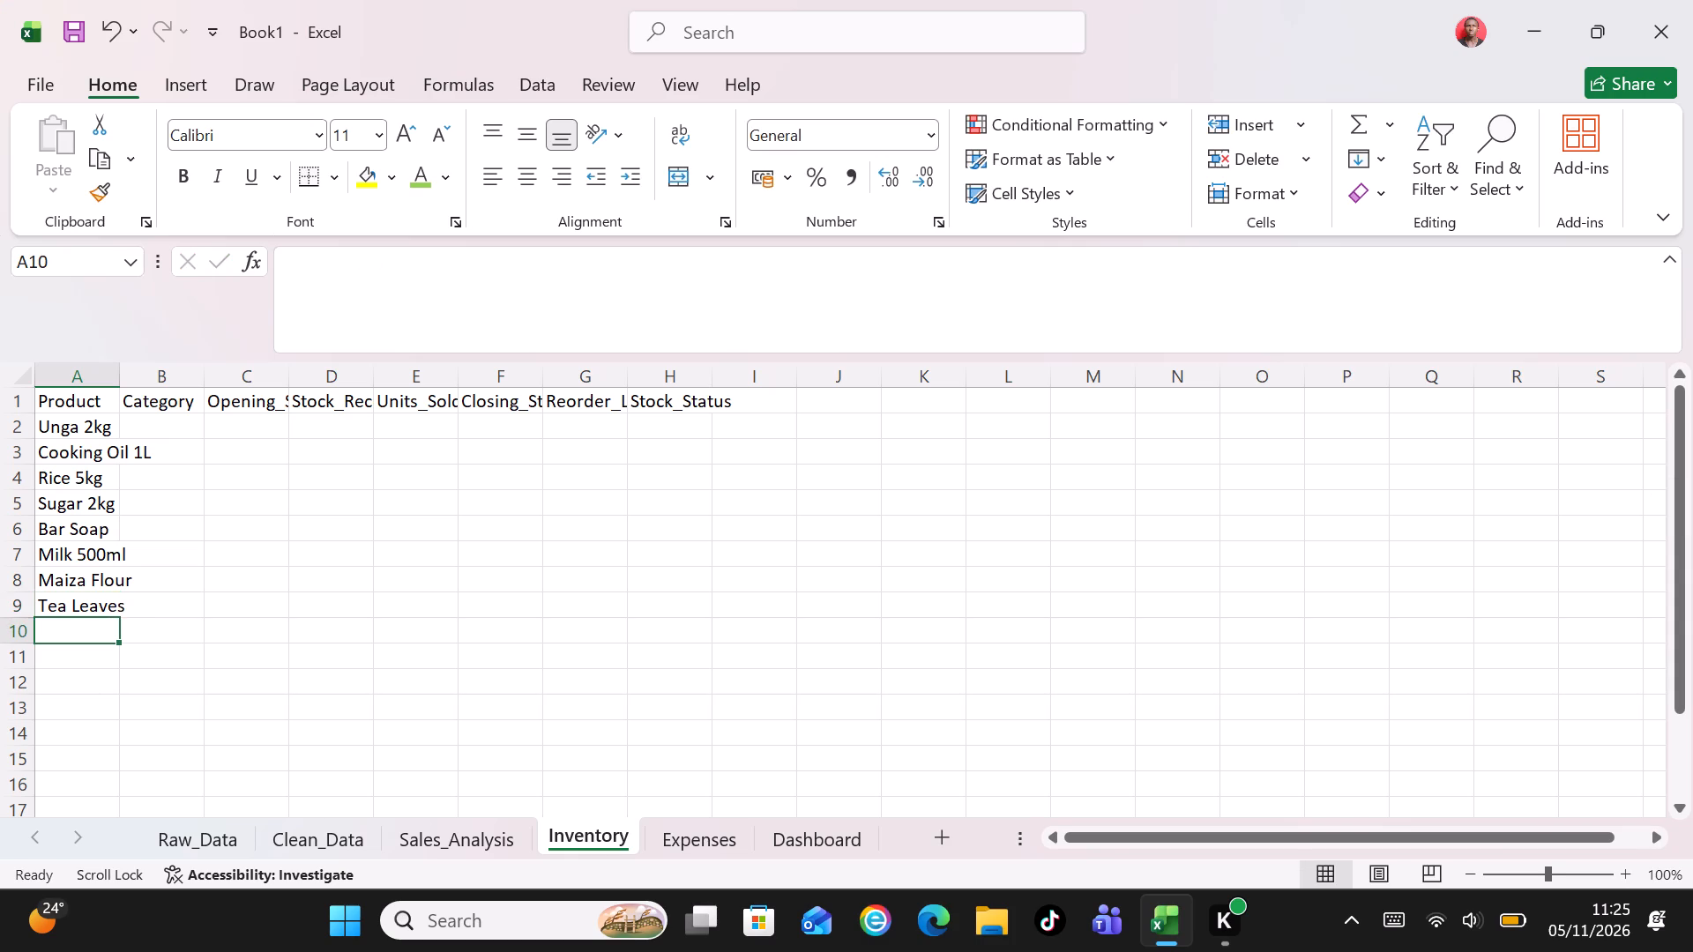
Enter the products Detergent in cell A10 and Bottled Water in cell A11 of the Product column.
{"action": "type", "text": "Detergent"}
{"action": "key", "text": "Return"}
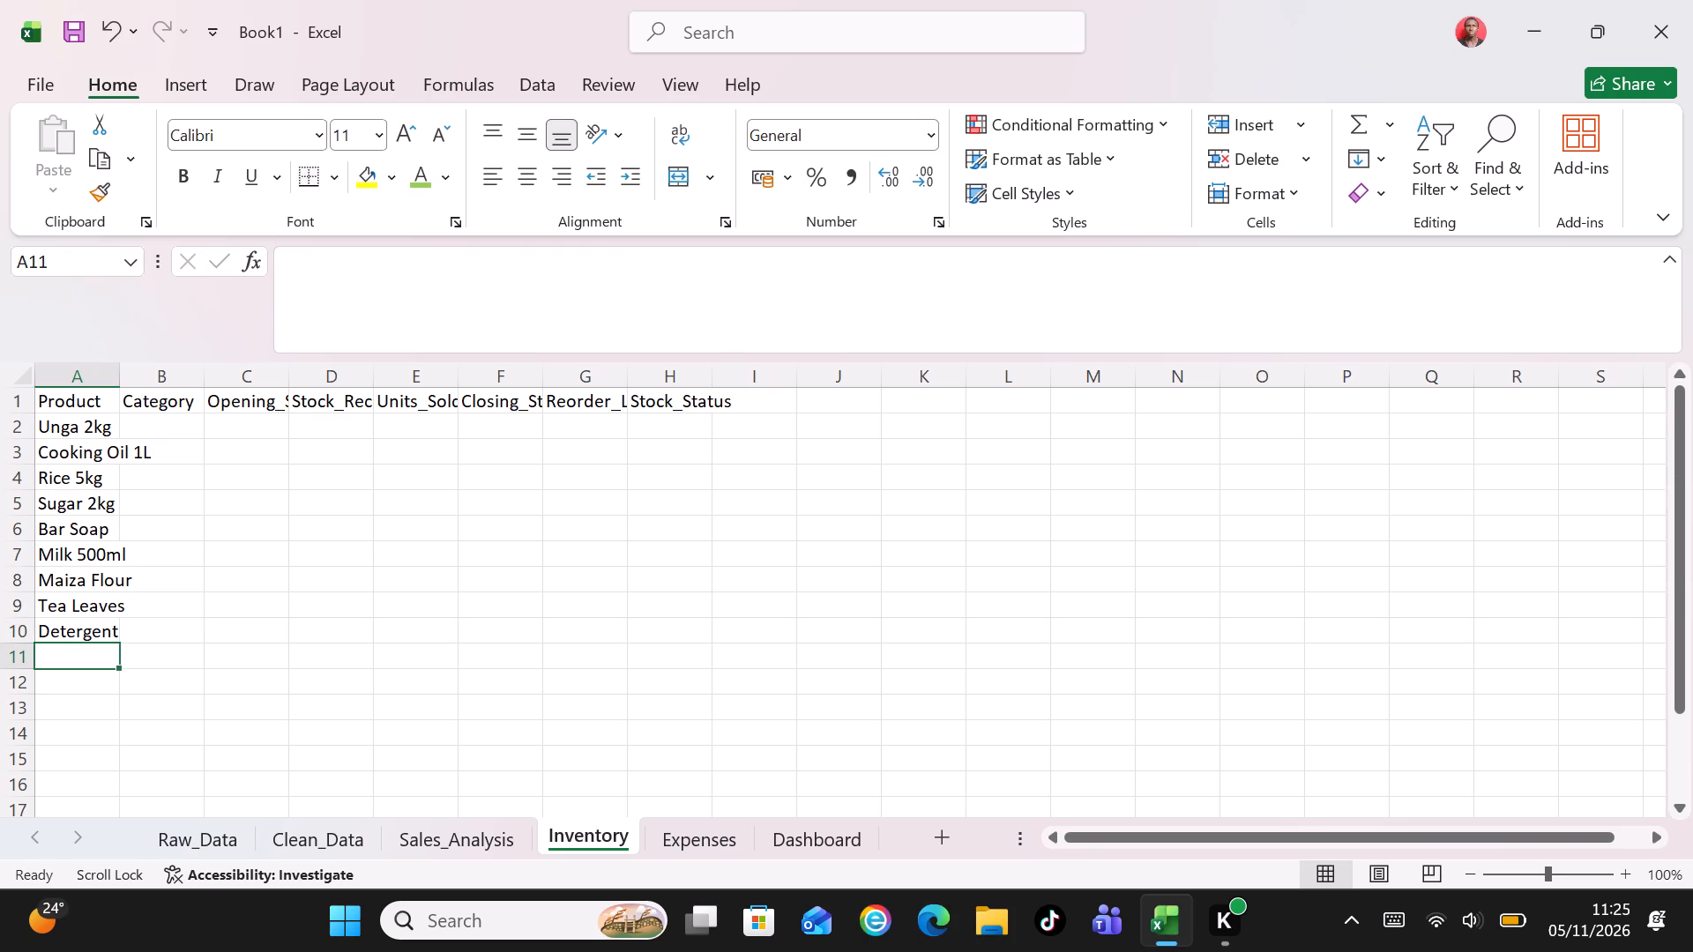
{"action": "type", "text": "Bottled"}
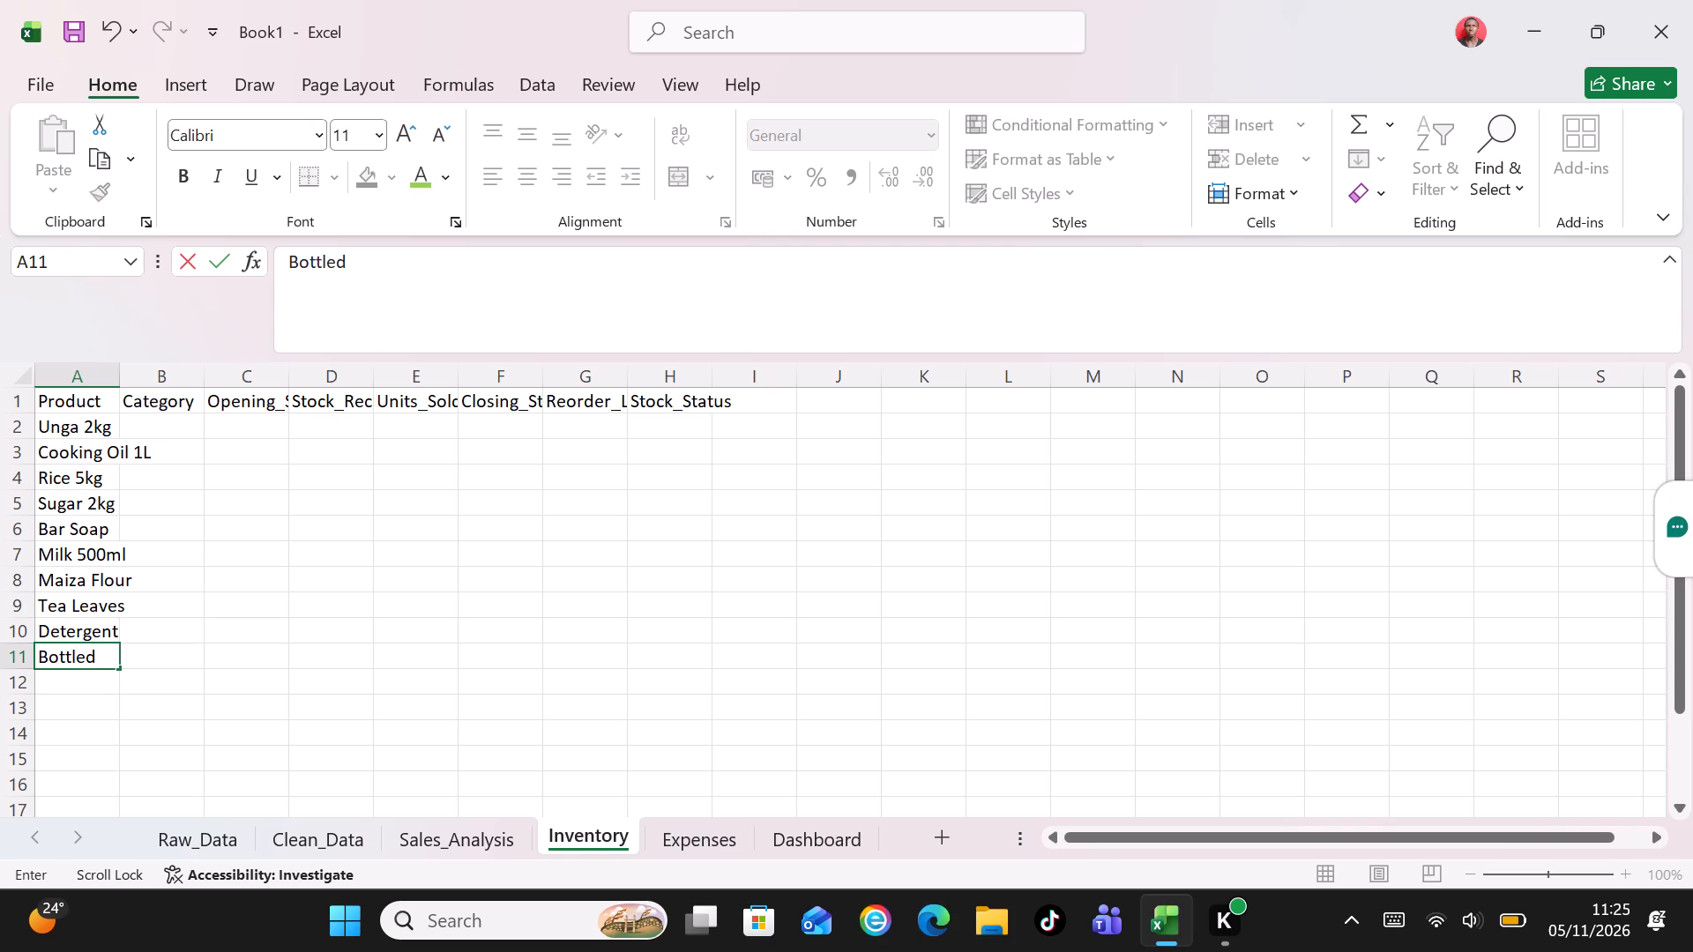
{"action": "key", "text": "space"}
{"action": "type", "text": "Wate"}
{"action": "key", "text": "r"}
{"action": "left_click", "coordinate": [149, 424]}
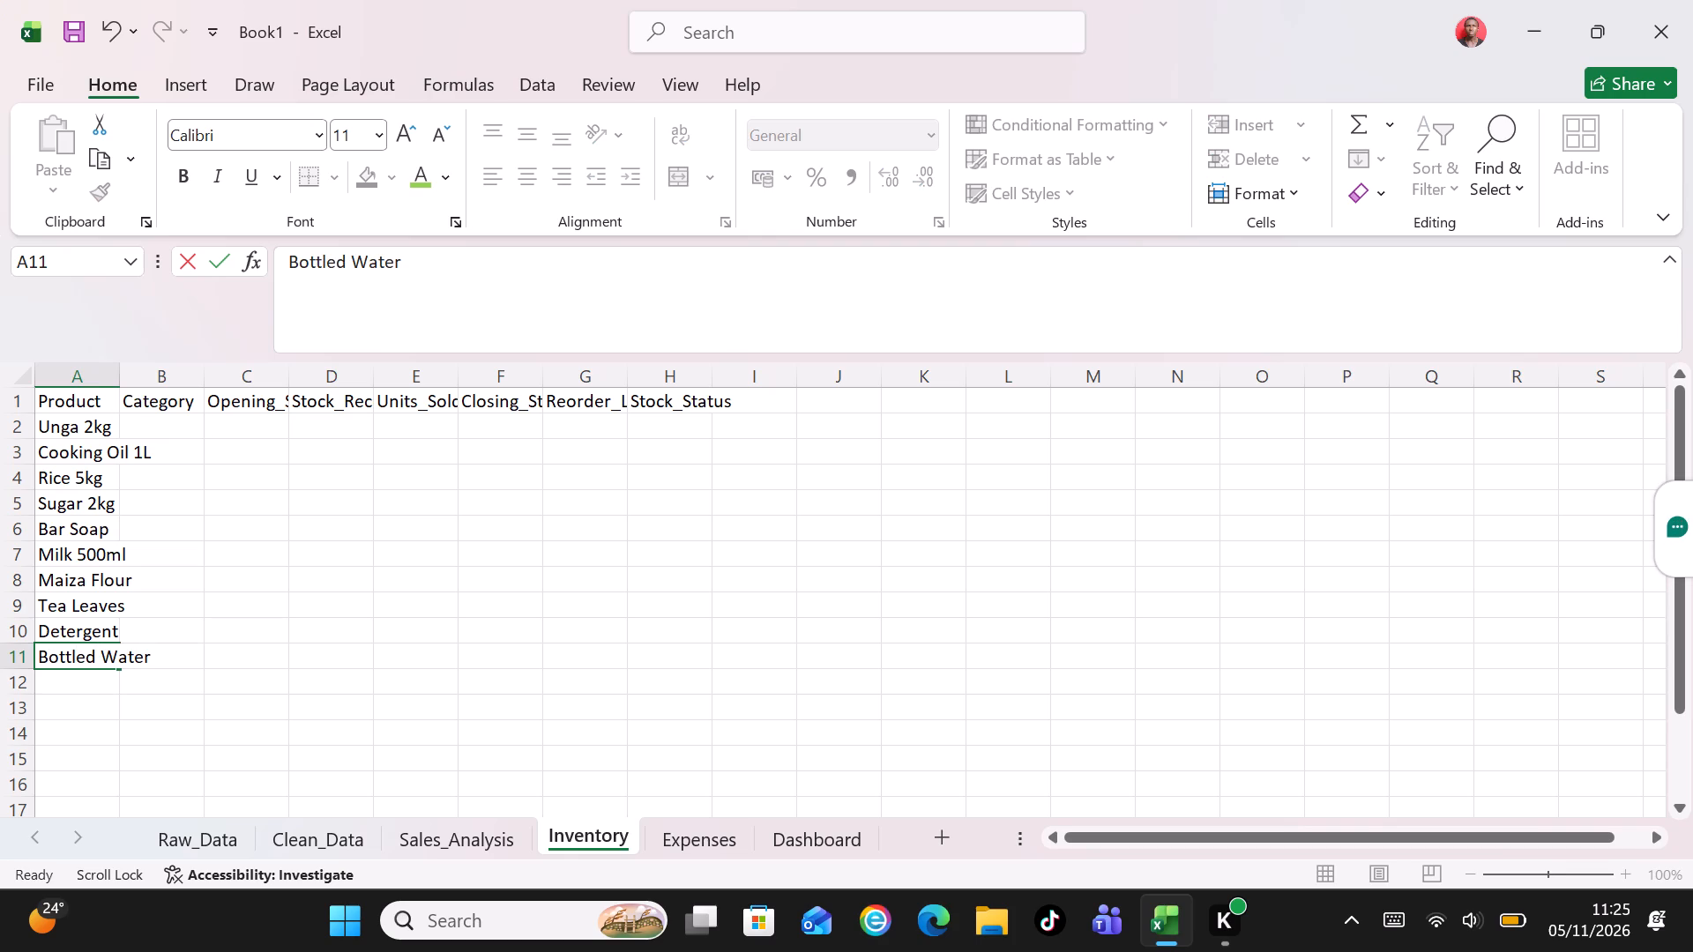
Auto-fit the width of column A to its longest product name.
{"action": "double_click", "coordinate": [118, 383]}
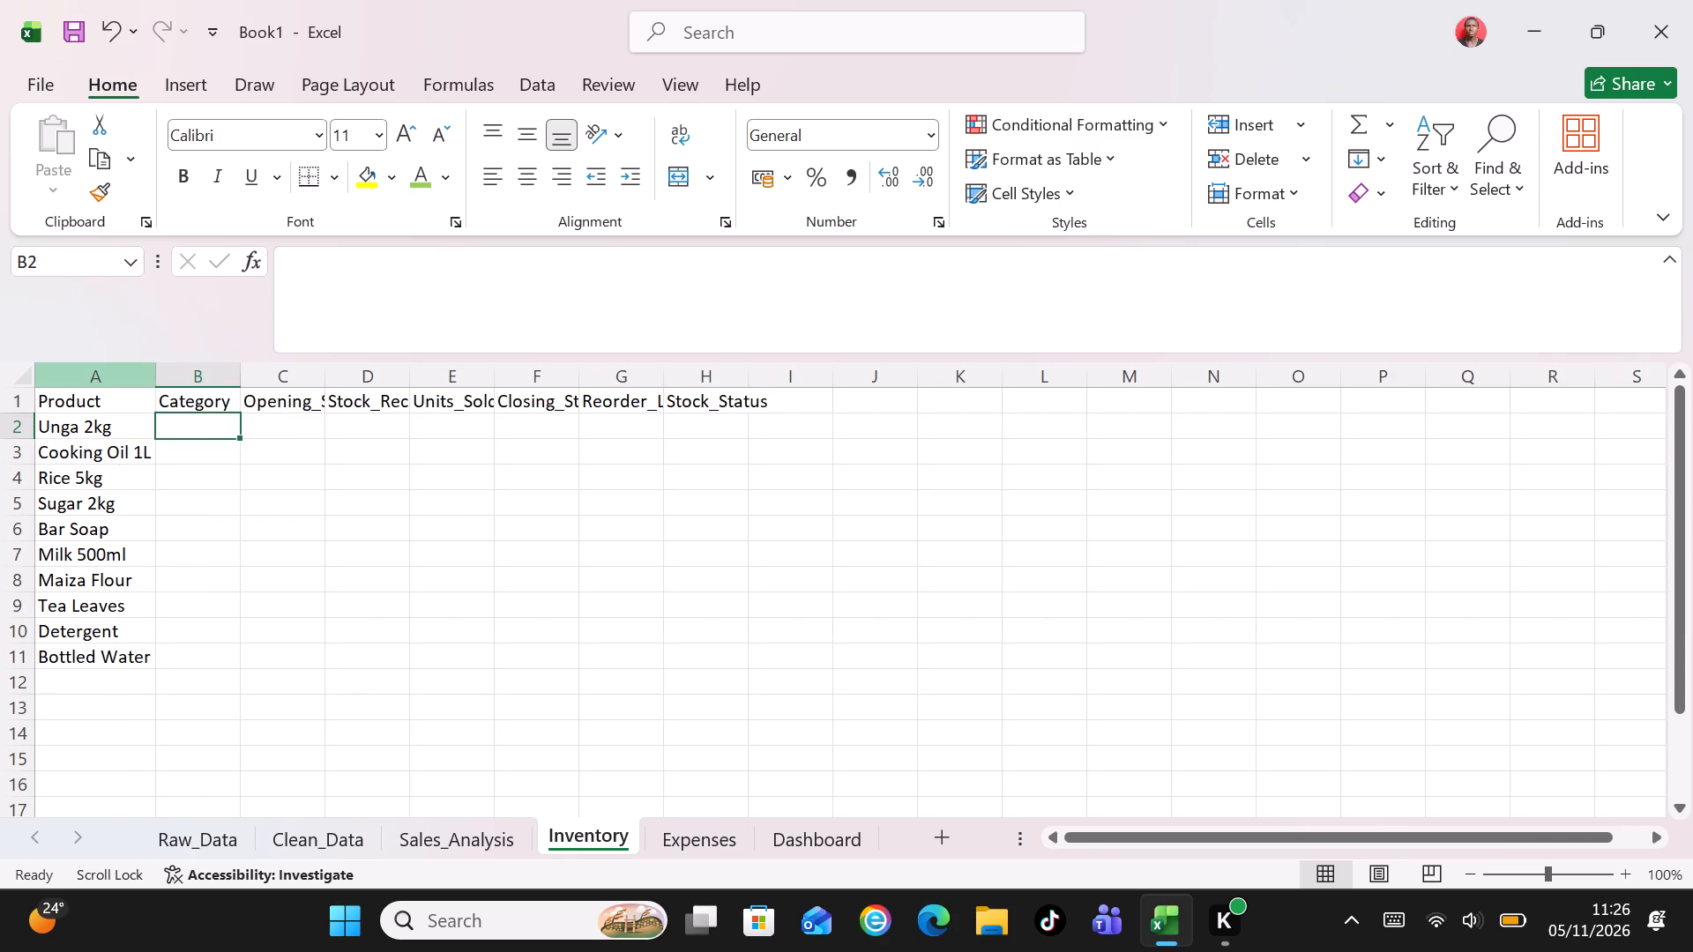
Enter the categories Food in cell B2, Household in B3, and Food in both B4 and B5.
{"action": "left_click", "coordinate": [207, 427]}
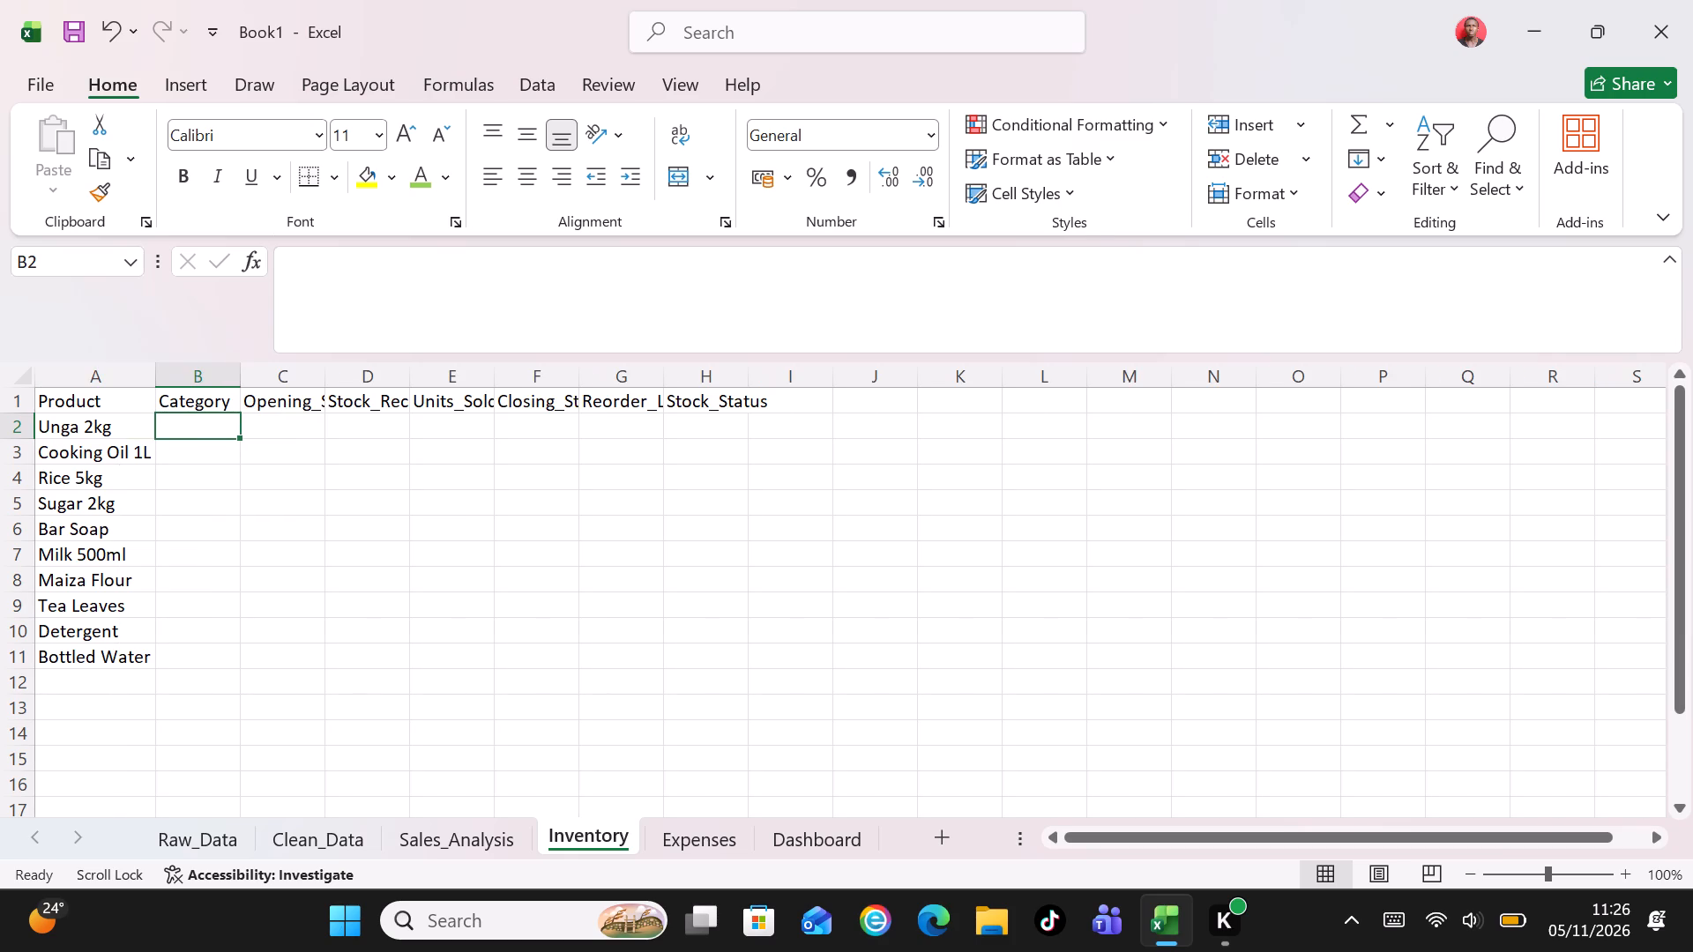
{"action": "type", "text": "Food"}
{"action": "key", "text": "Return"}
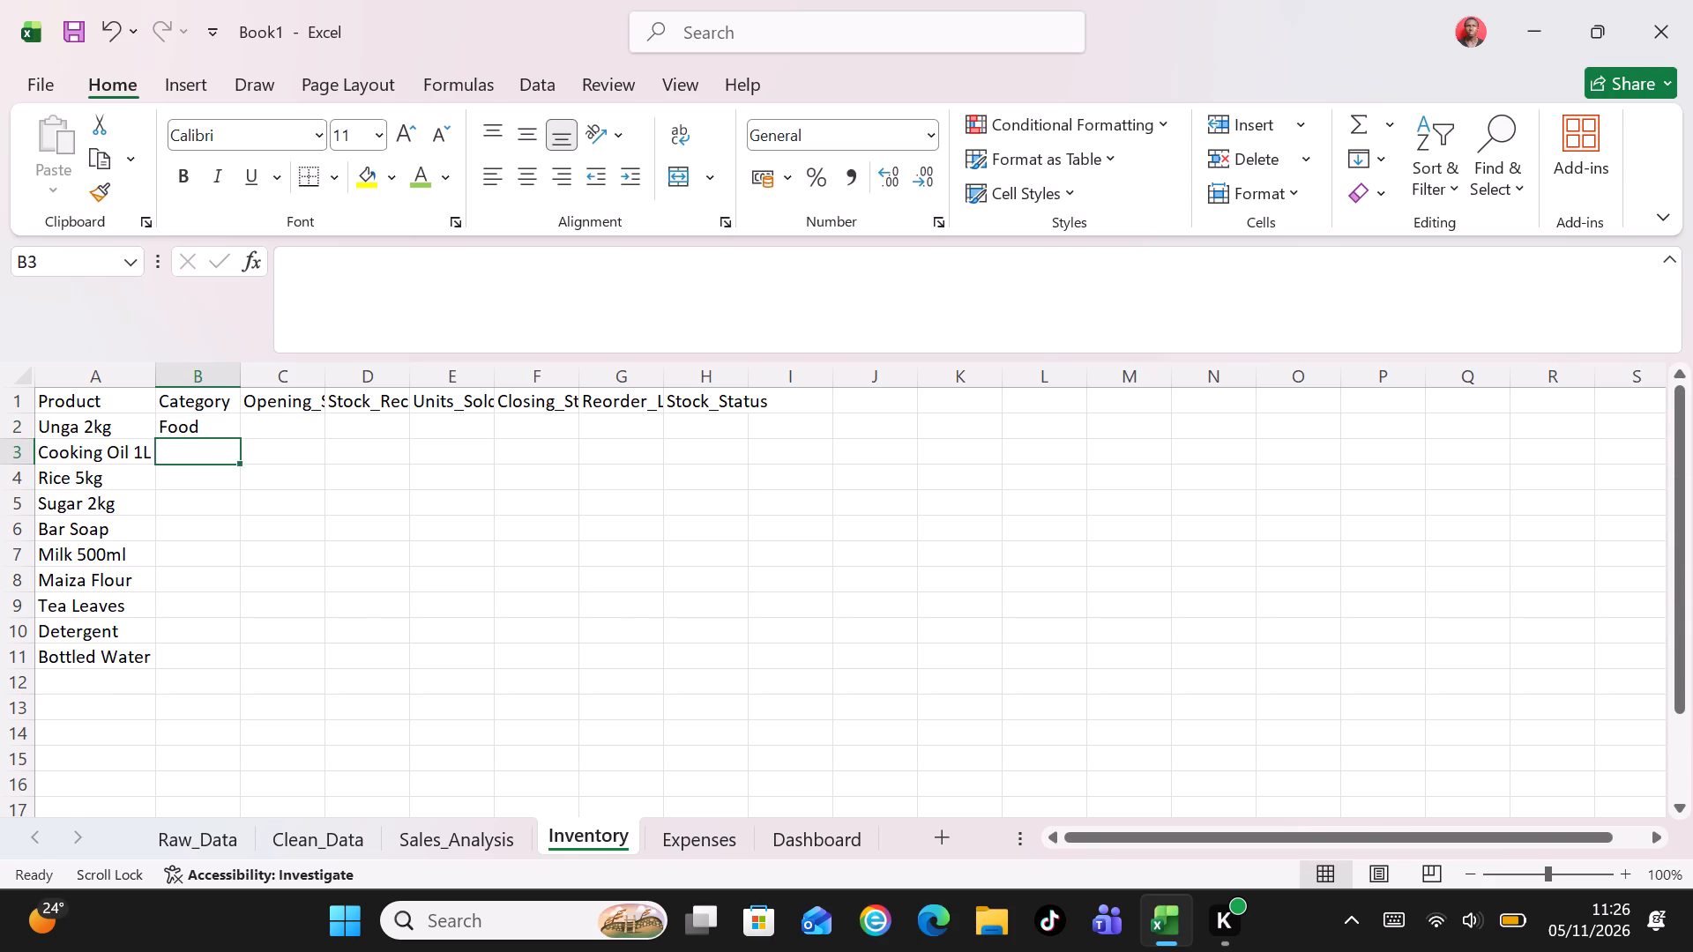
{"action": "key", "text": "shift+h"}
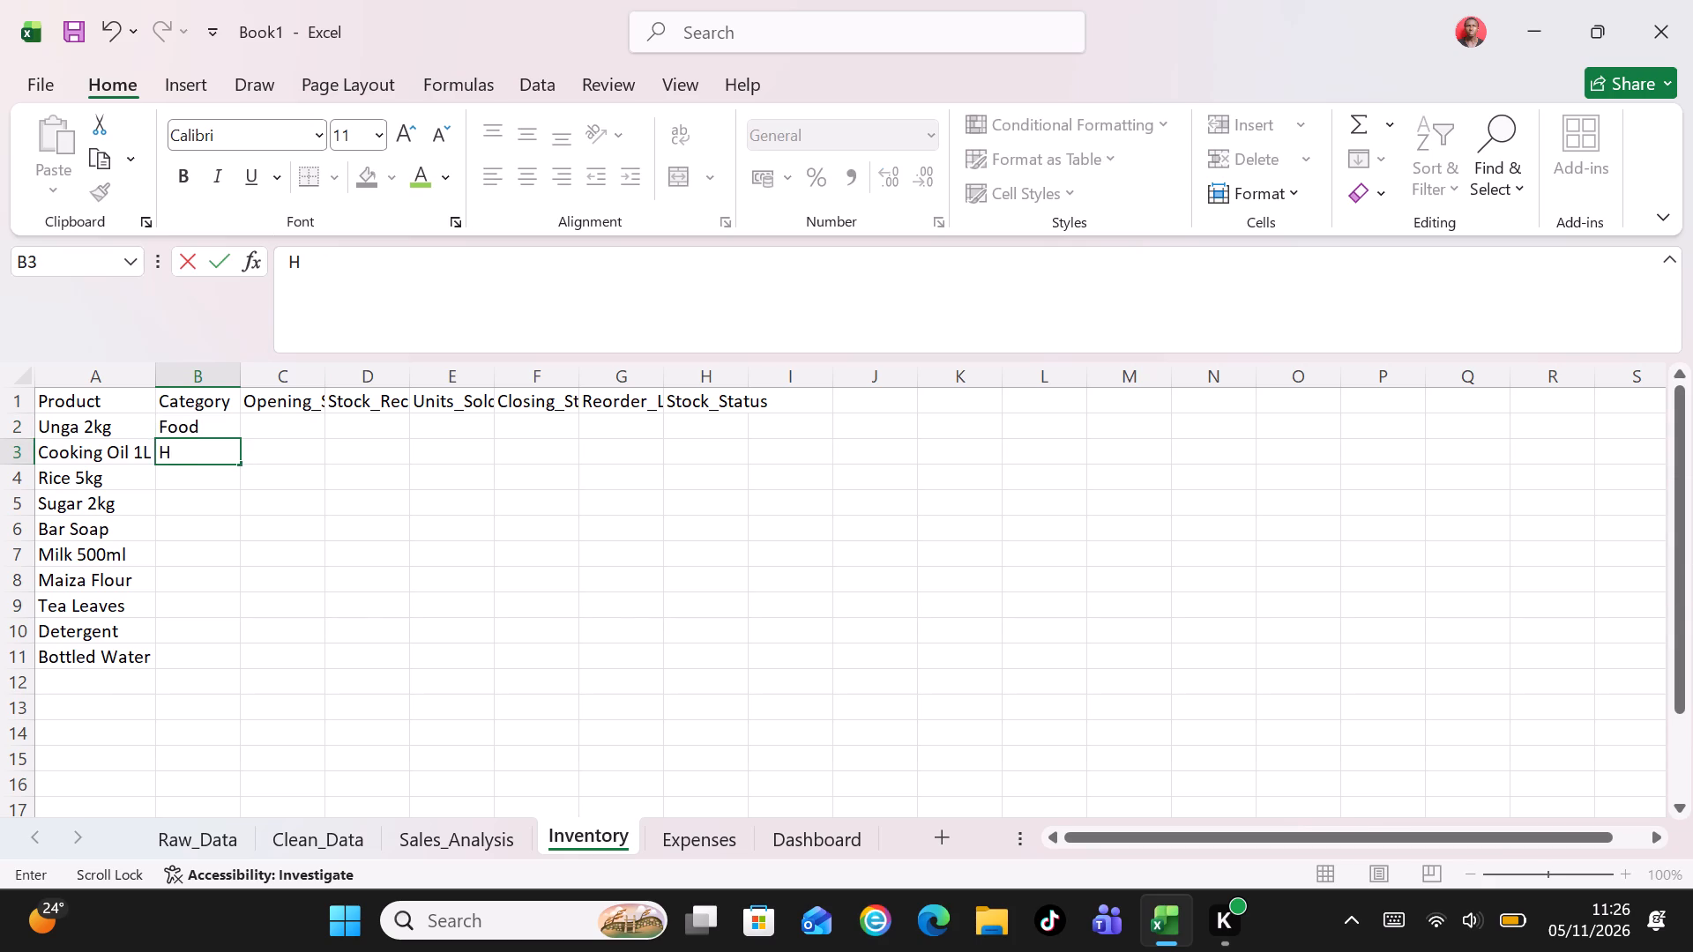
{"action": "type", "text": "ousehold"}
{"action": "key", "text": "Return"}
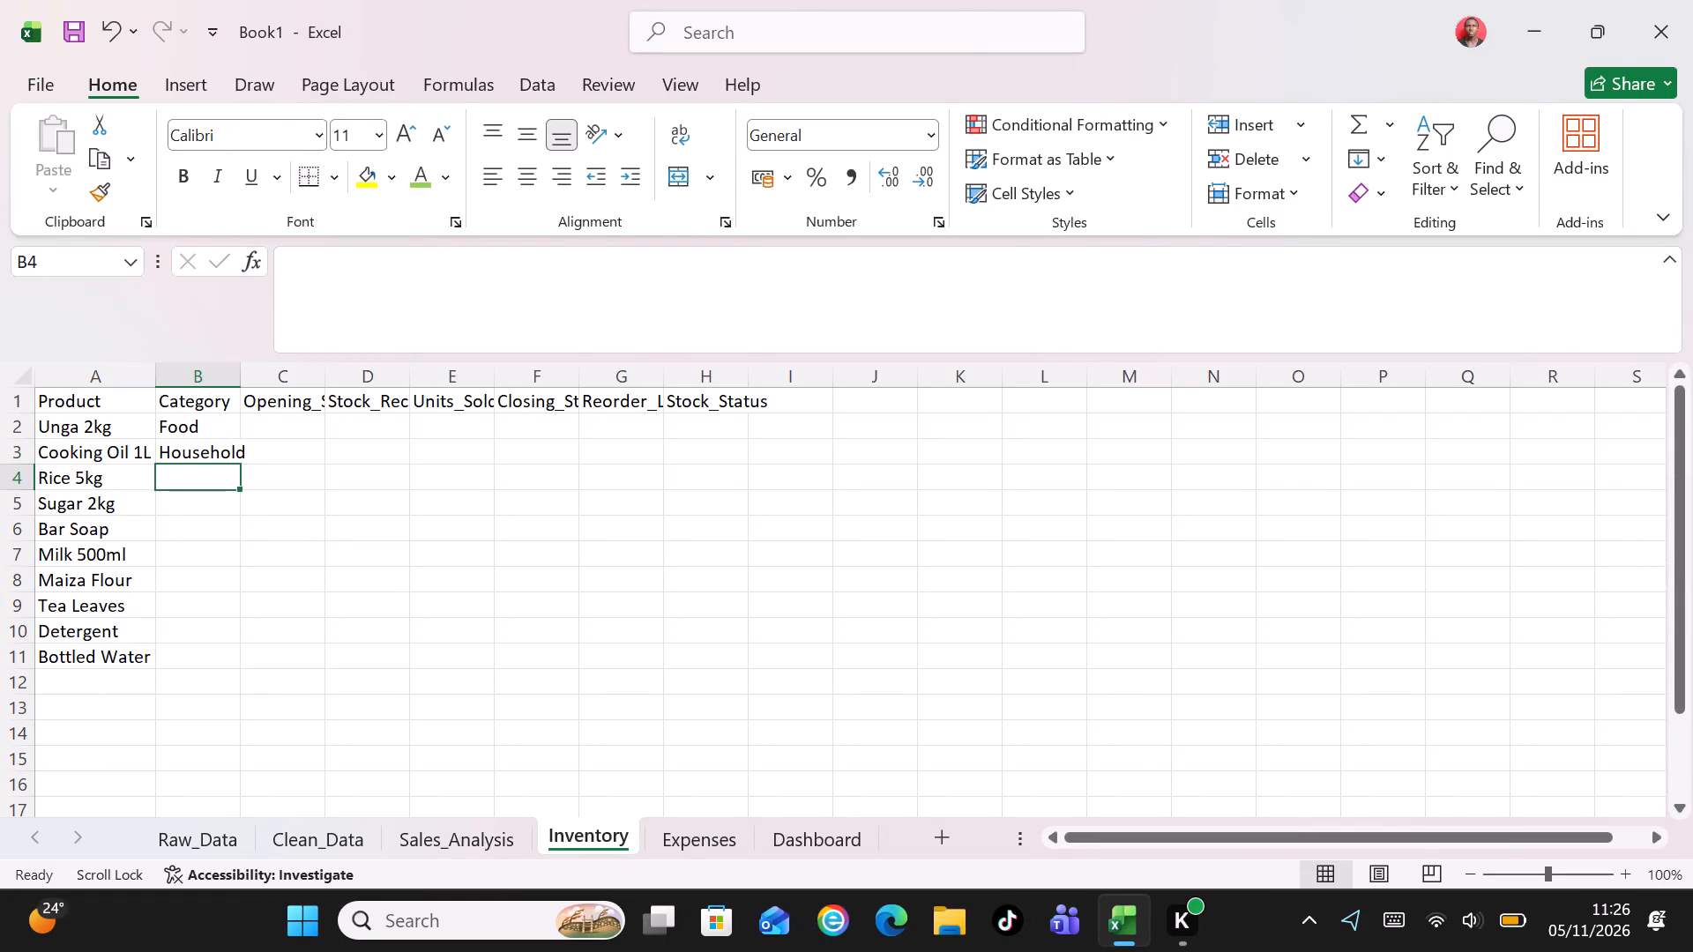
{"action": "key", "text": "f"}
{"action": "key", "text": "Return"}
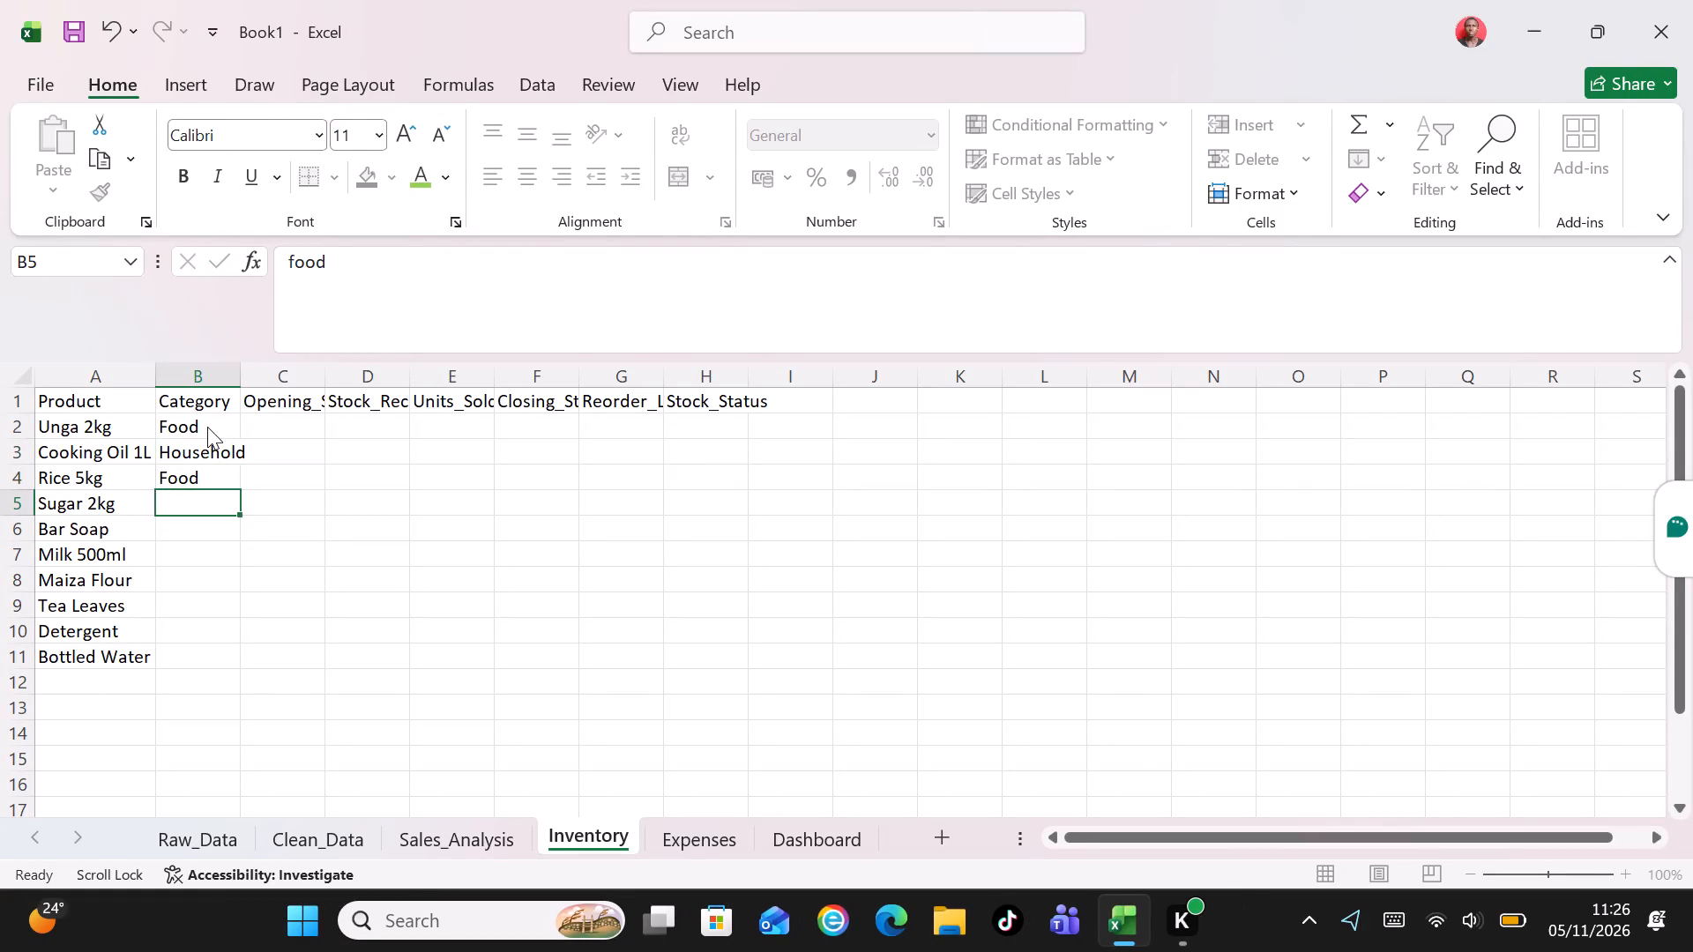
{"action": "key", "text": "f"}
{"action": "key", "text": "Return"}
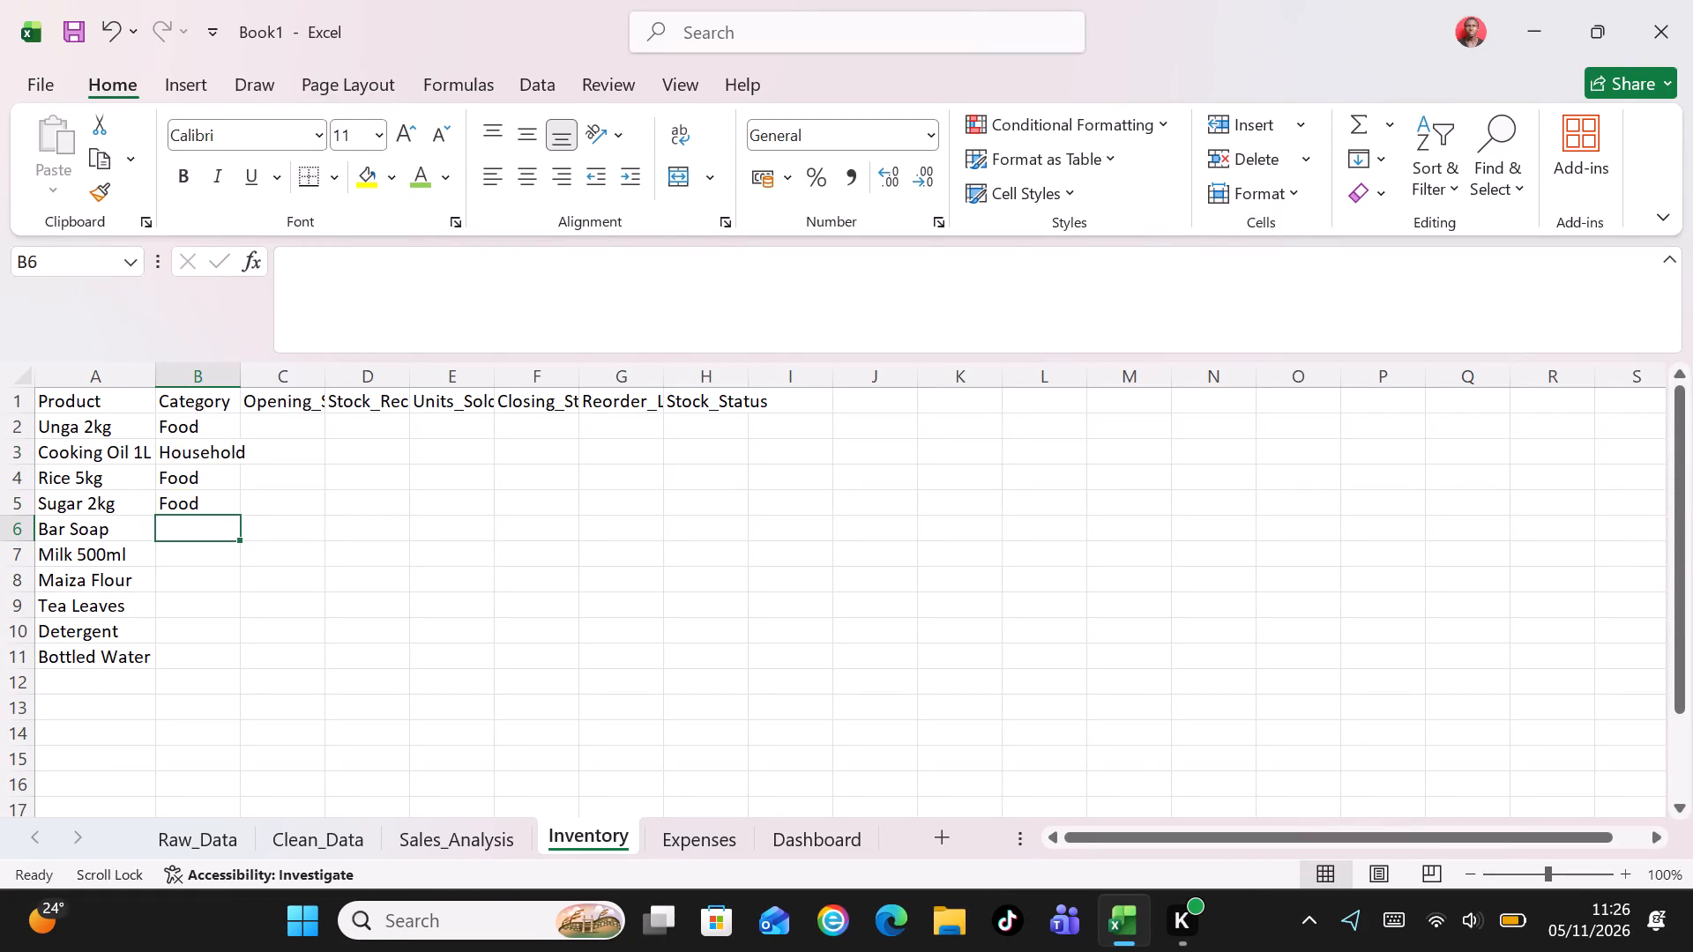
Enter the category Personal Care for Bar Soap in cell B6 and Beverages for Milk 500ml in cell B7.
{"action": "key", "text": "Return"}
{"action": "key", "text": "p"}
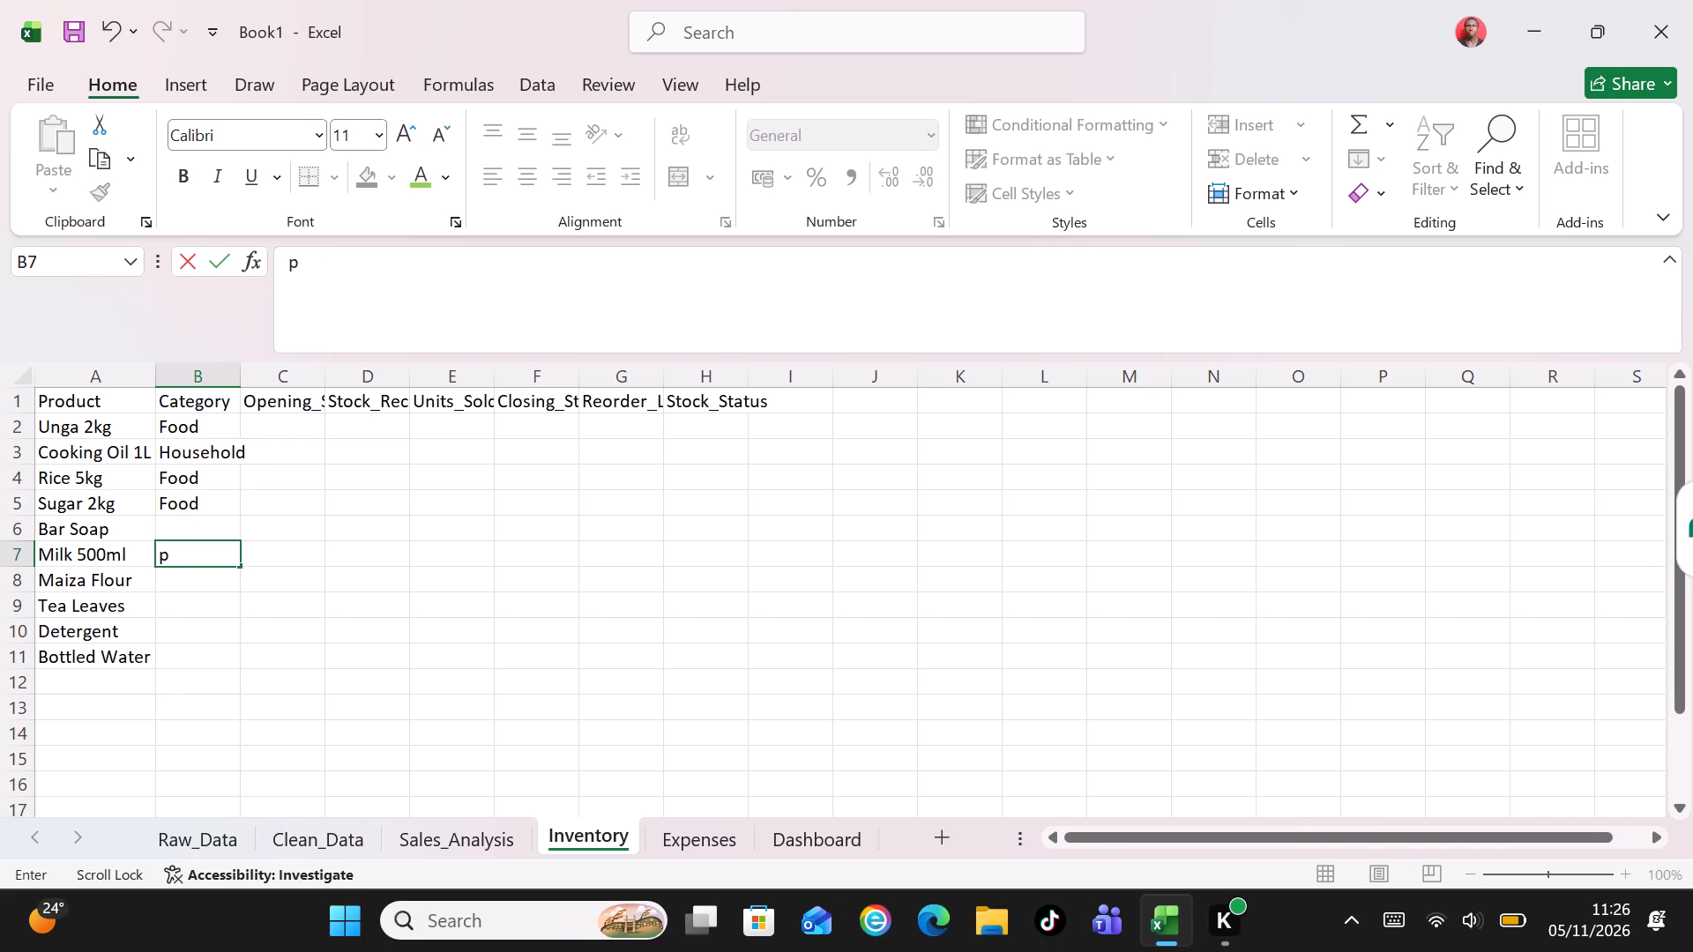
{"action": "key", "text": "shift+Return"}
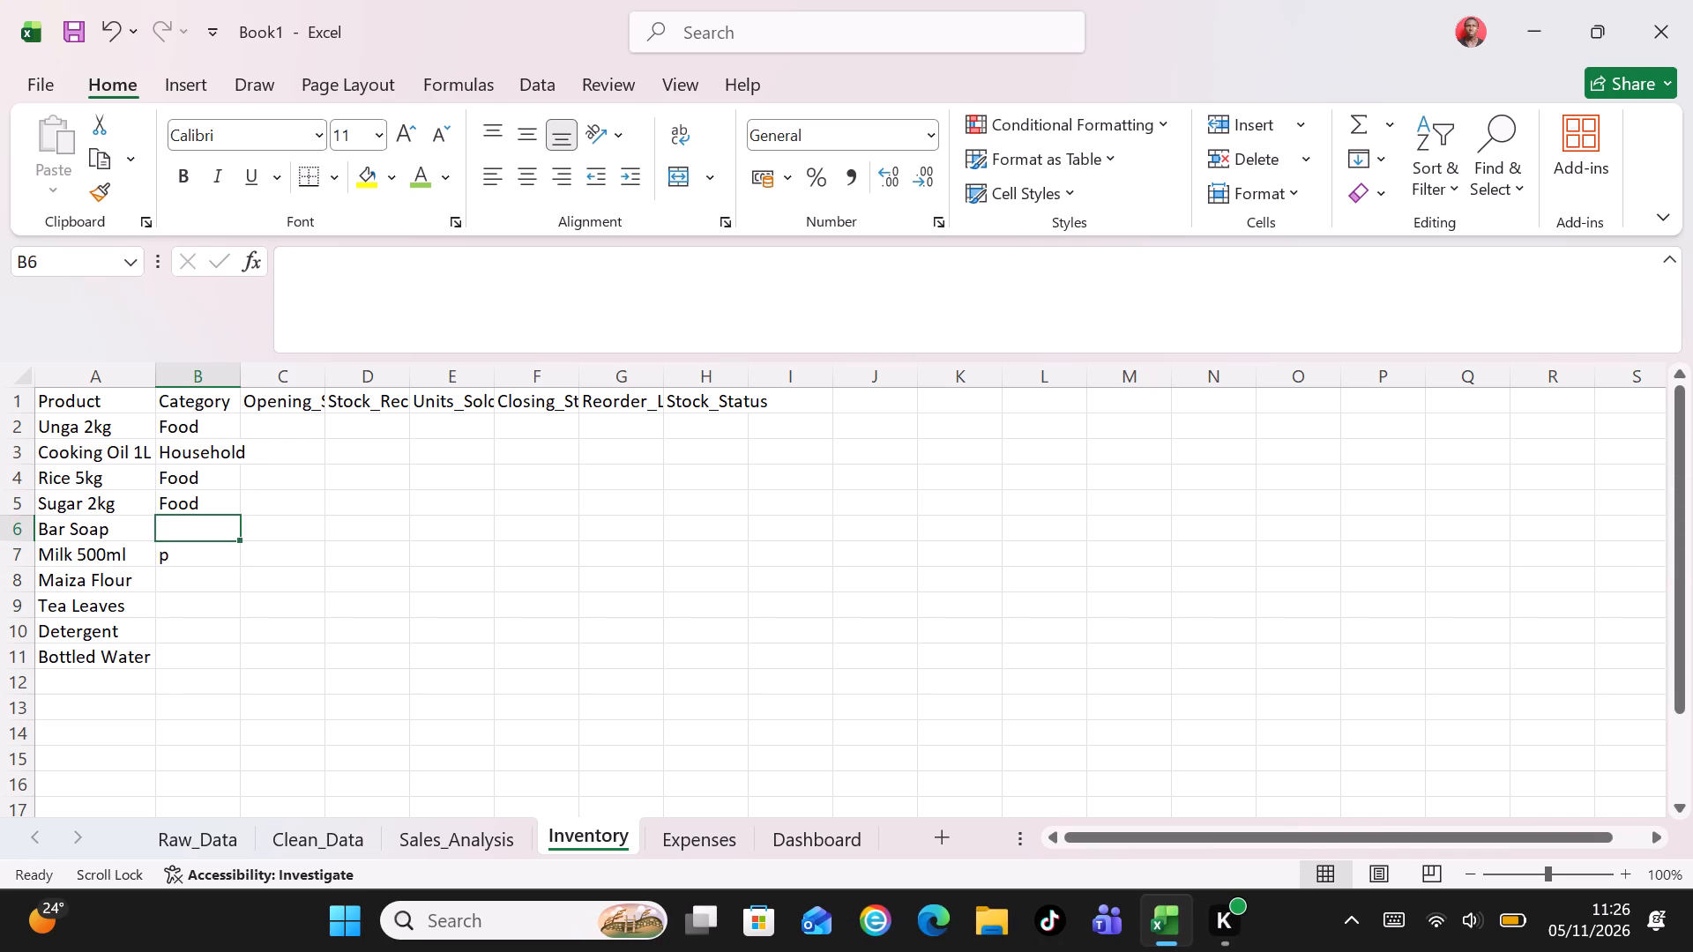
{"action": "key", "text": "shift+p"}
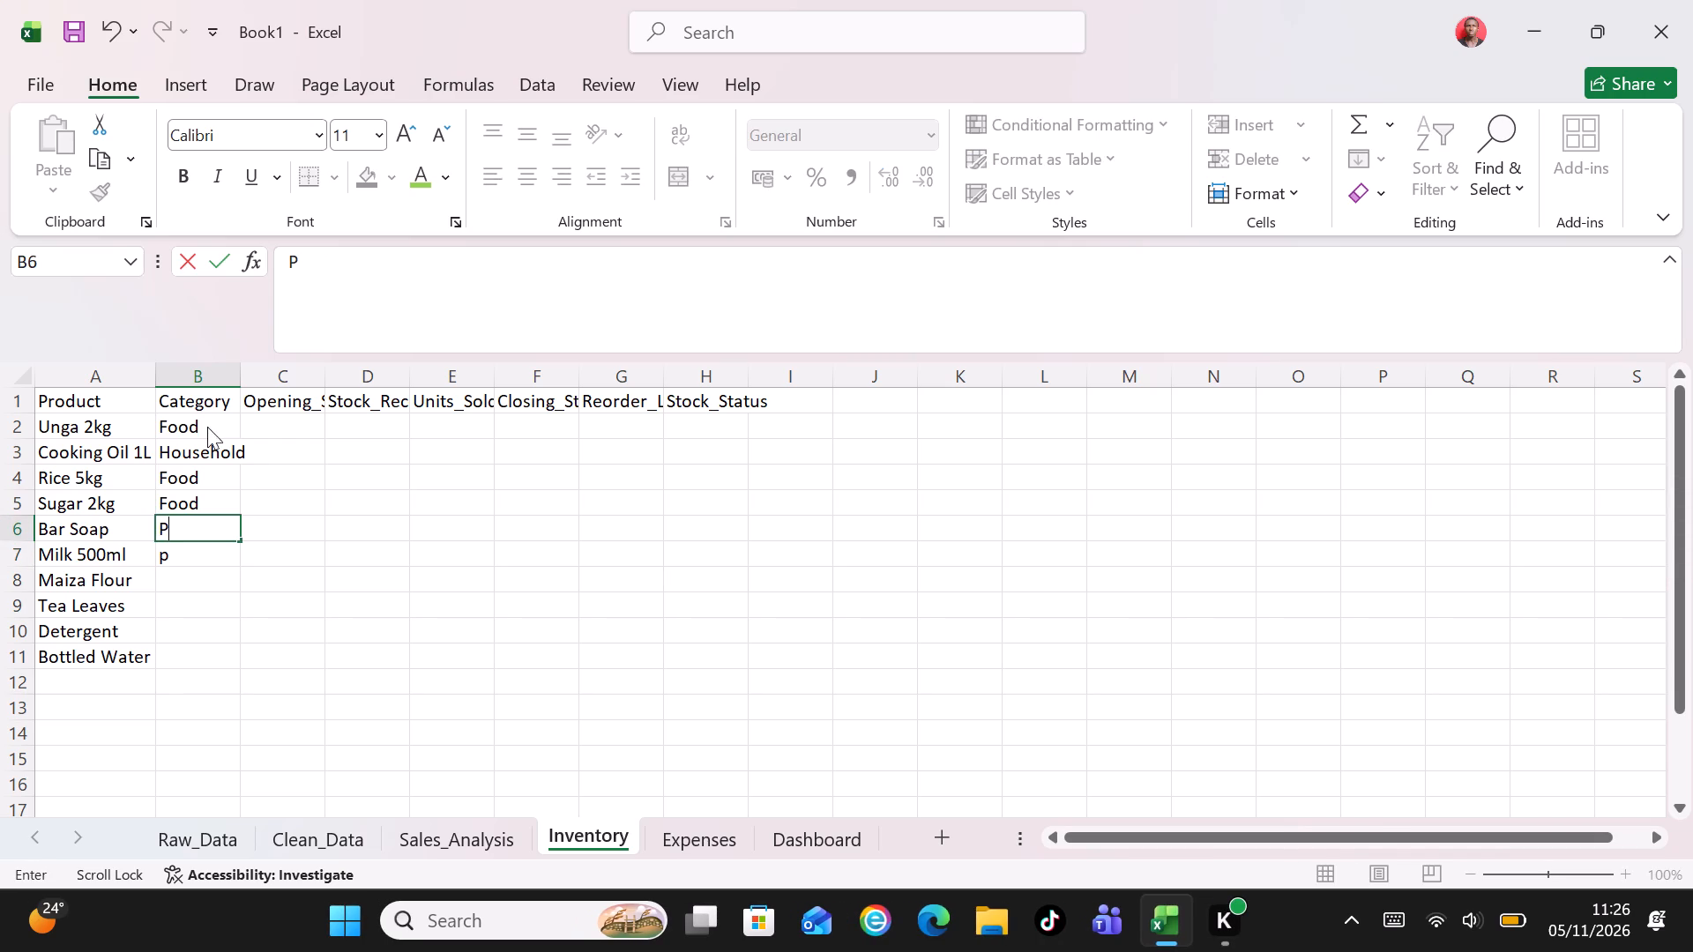
{"action": "type", "text": "ersonak"}
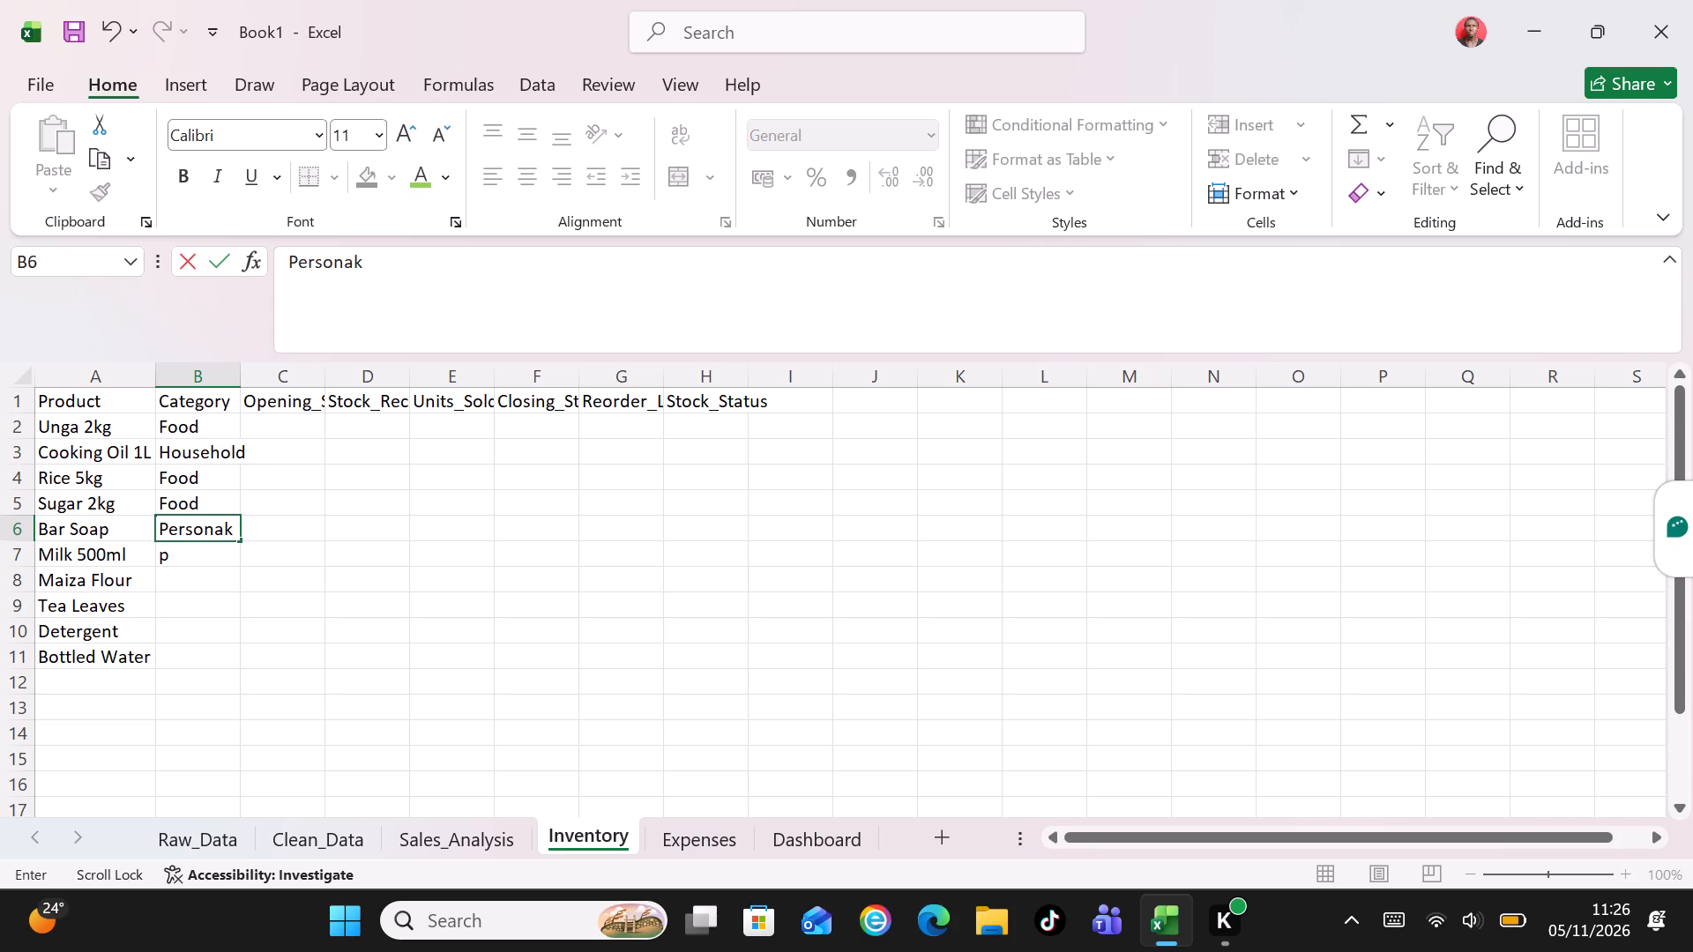
{"action": "key", "text": "BackSpace"}
{"action": "type", "text": "l"}
{"action": "key", "text": "space"}
{"action": "type", "text": "Care"}
{"action": "key", "text": "Return"}
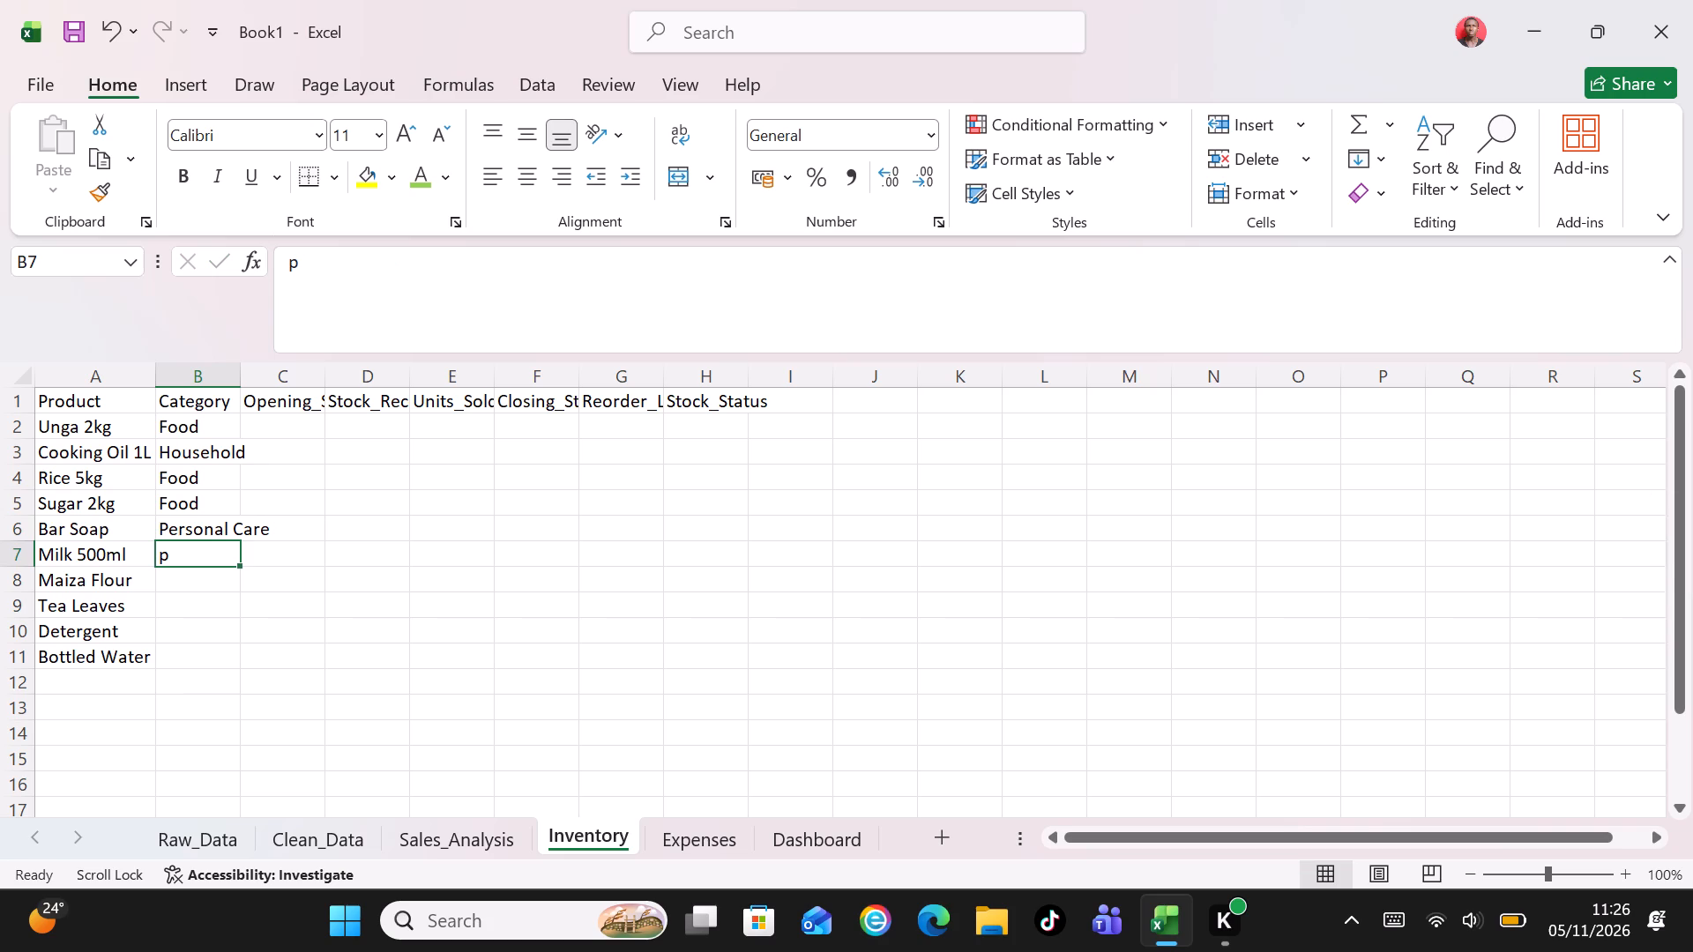
{"action": "type", "text": "Beverages"}
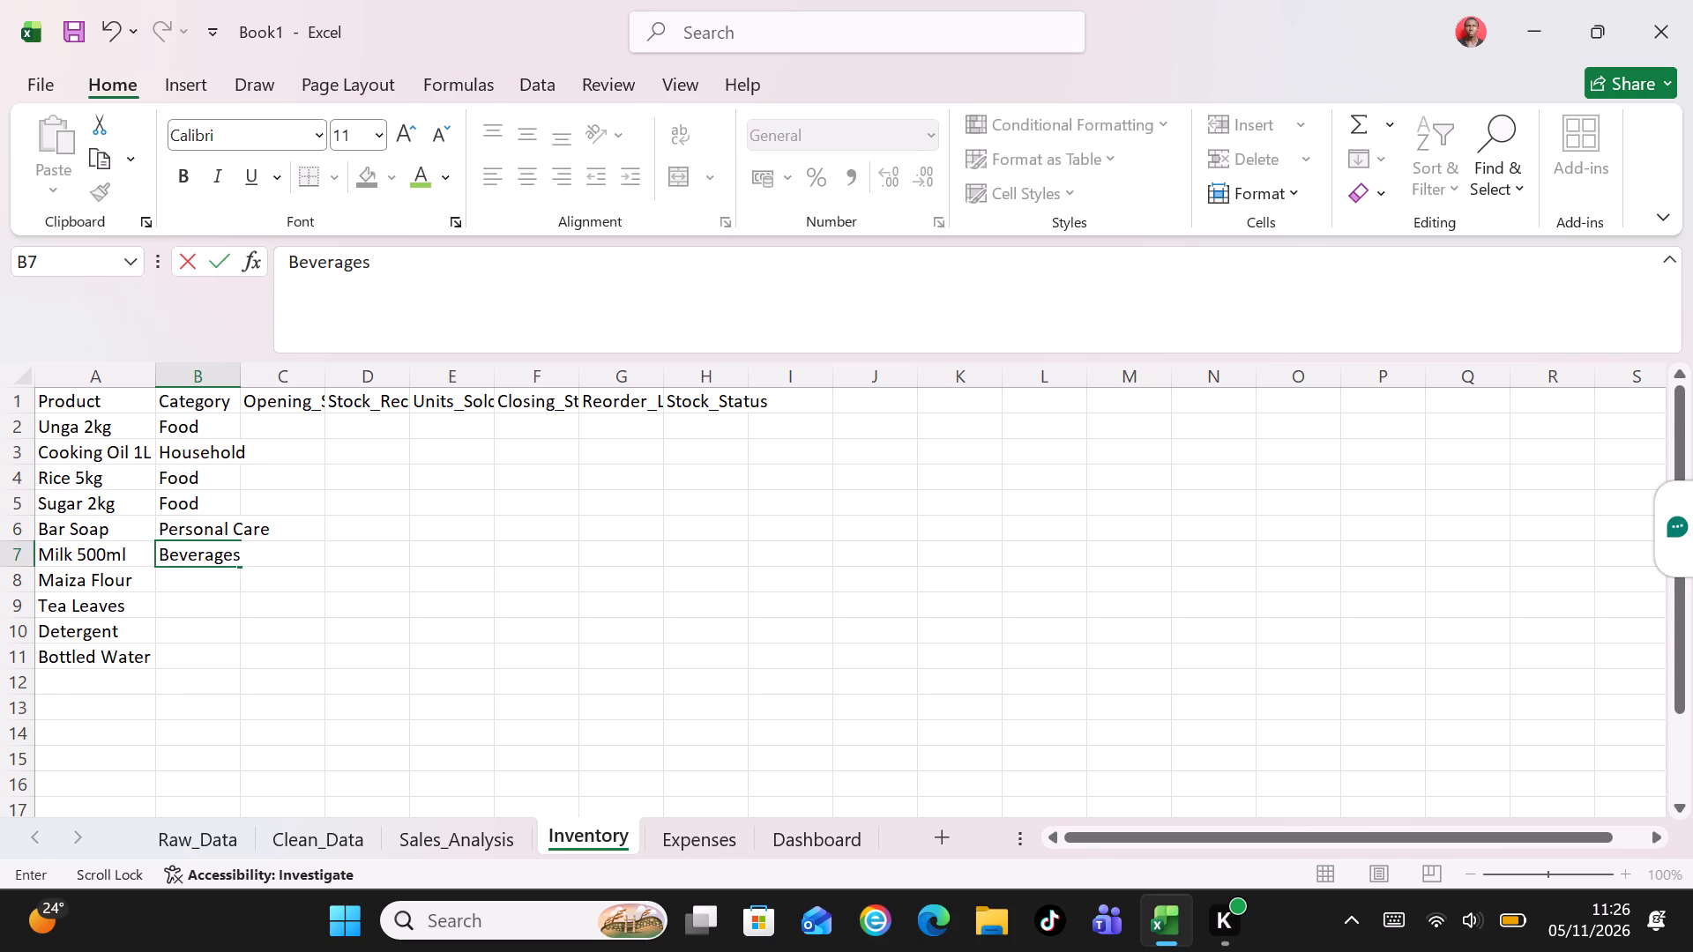
{"action": "key", "text": "Return"}
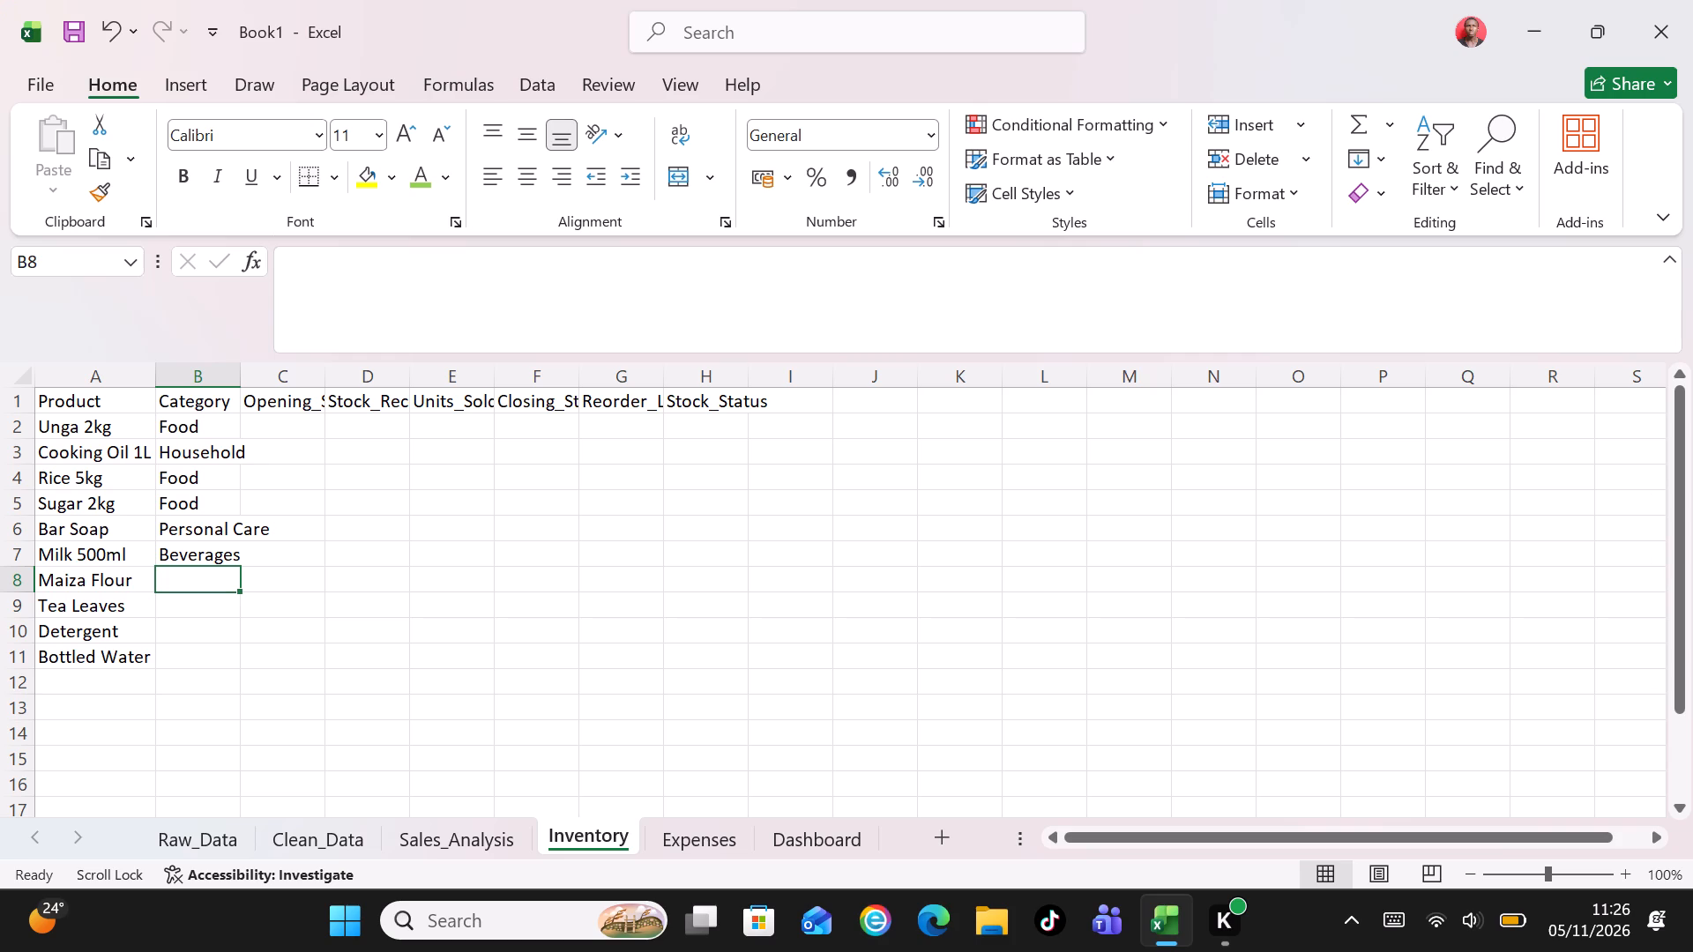
Enter the categories Food in cell B8, Beverages in B9, Household in B10 and Beverages in B11.
{"action": "key", "text": "f"}
{"action": "key", "text": "Return"}
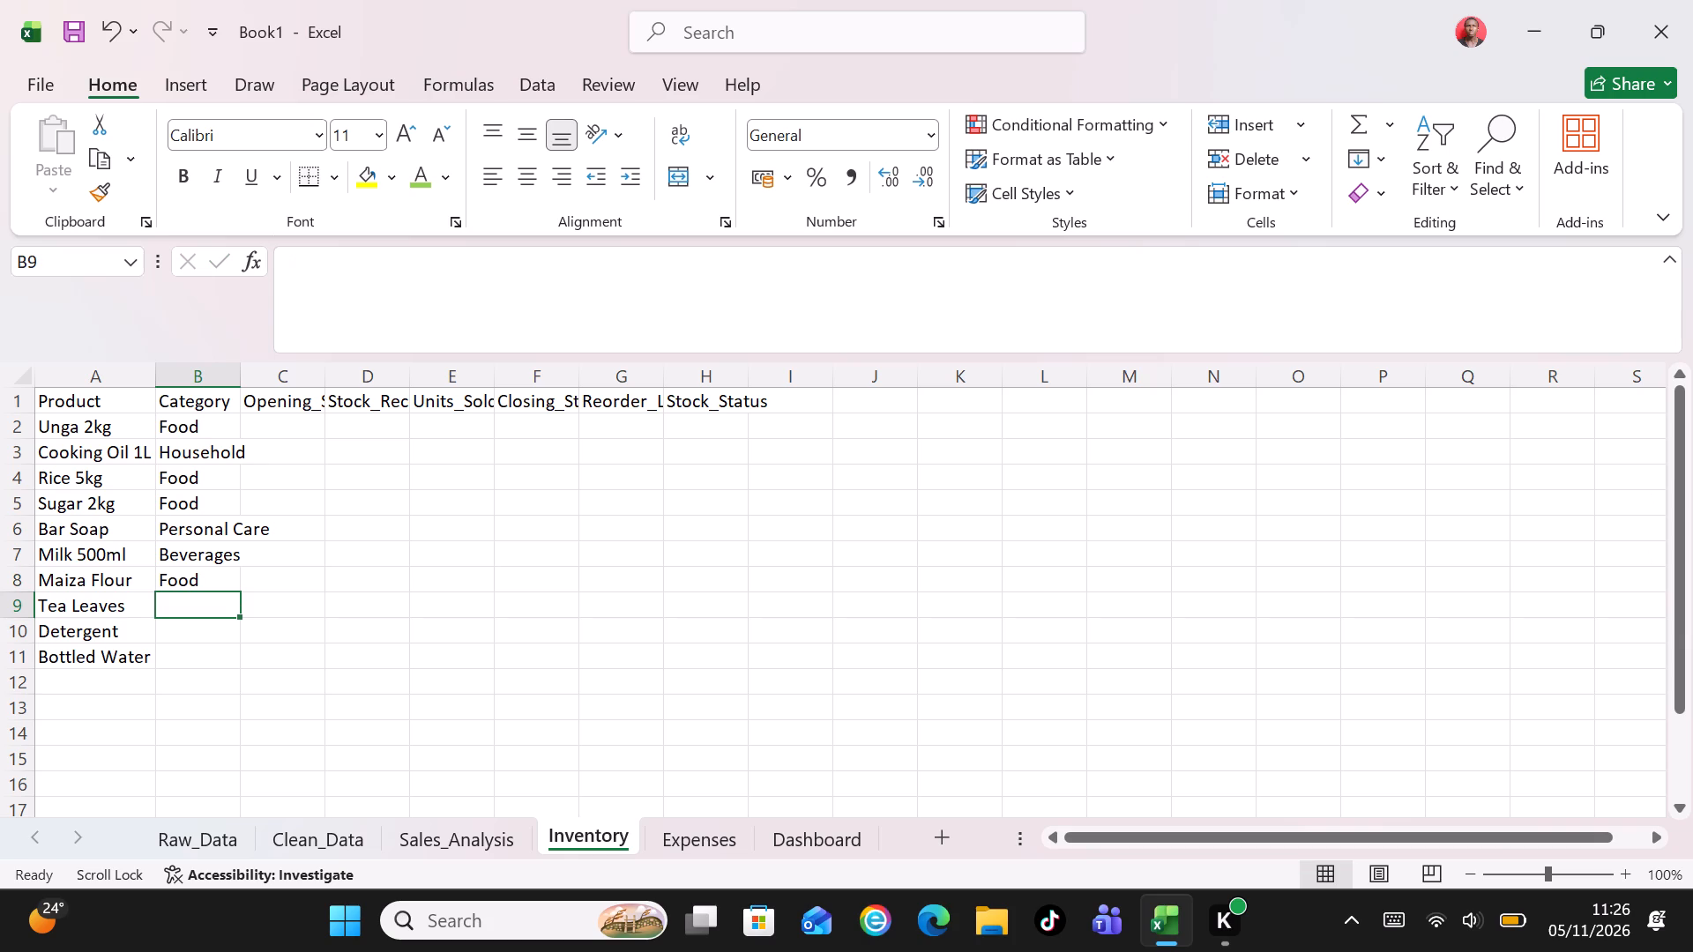
{"action": "key", "text": "b"}
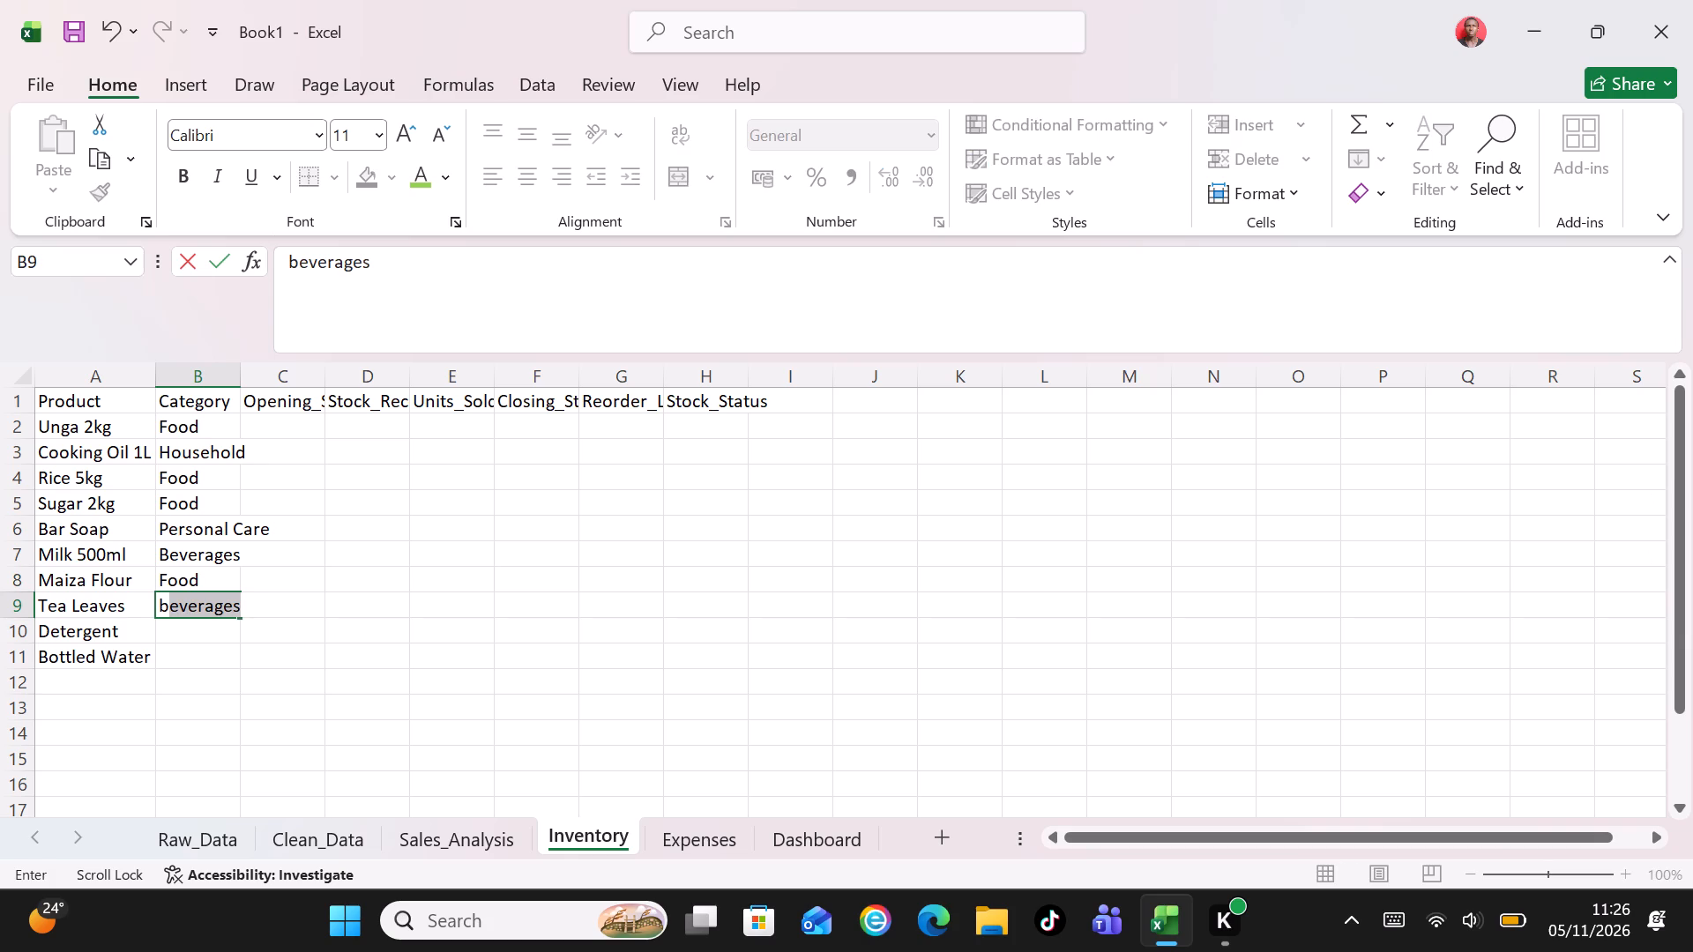
{"action": "key", "text": "Return"}
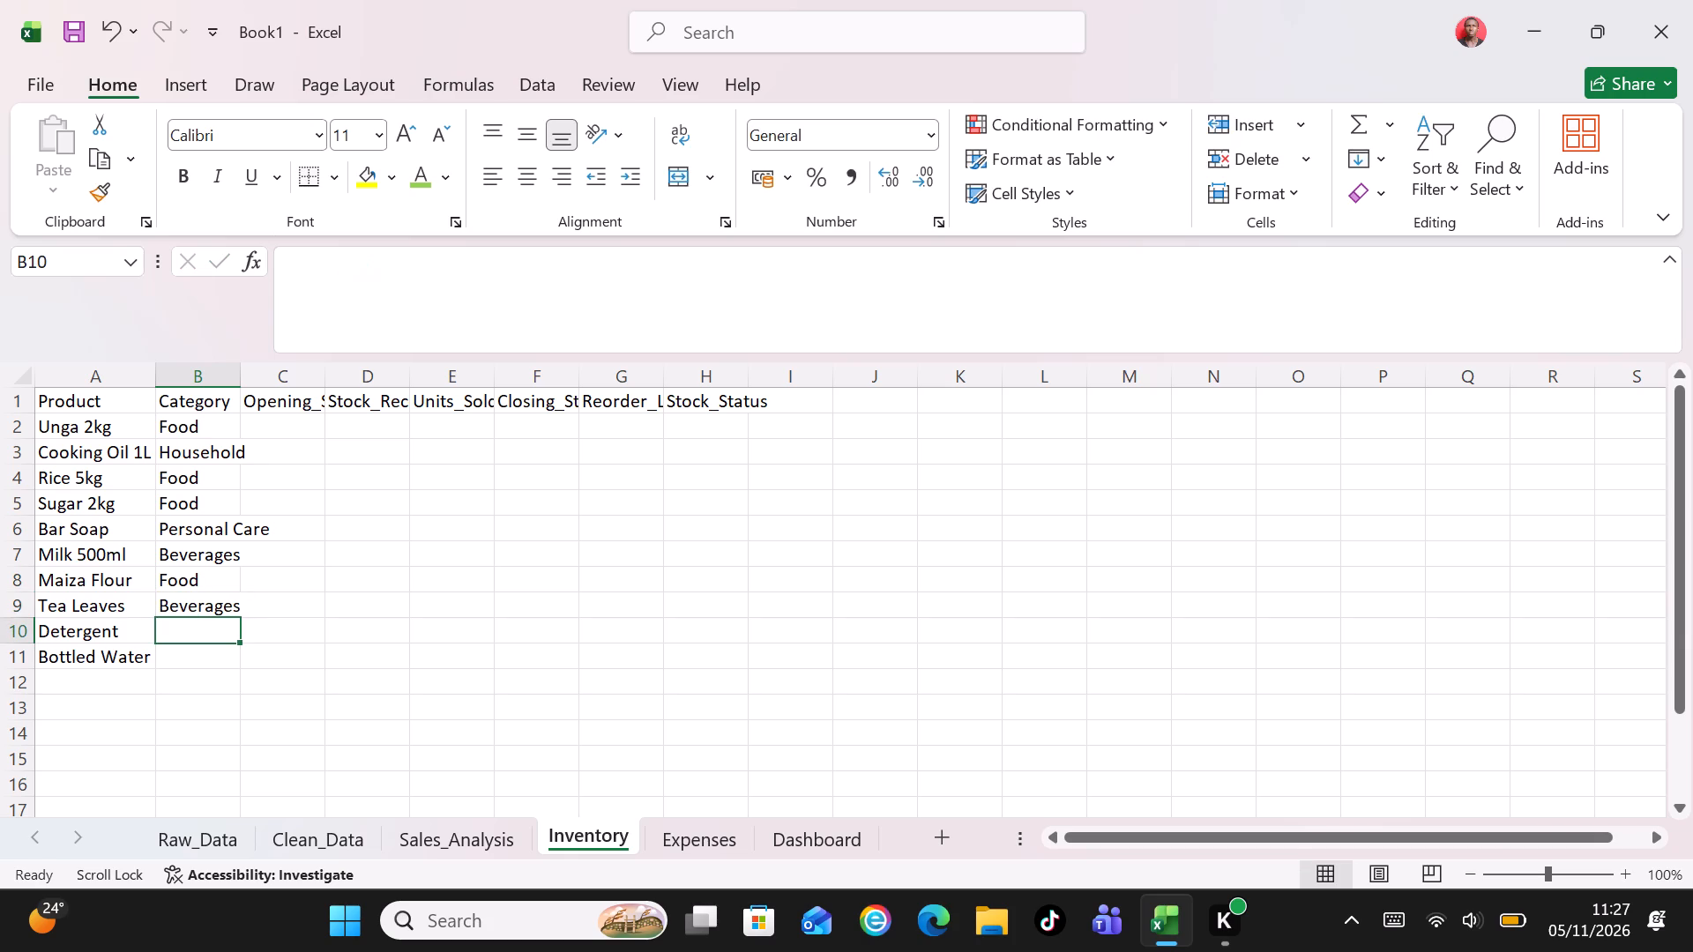
{"action": "key", "text": "h"}
{"action": "key", "text": "Return"}
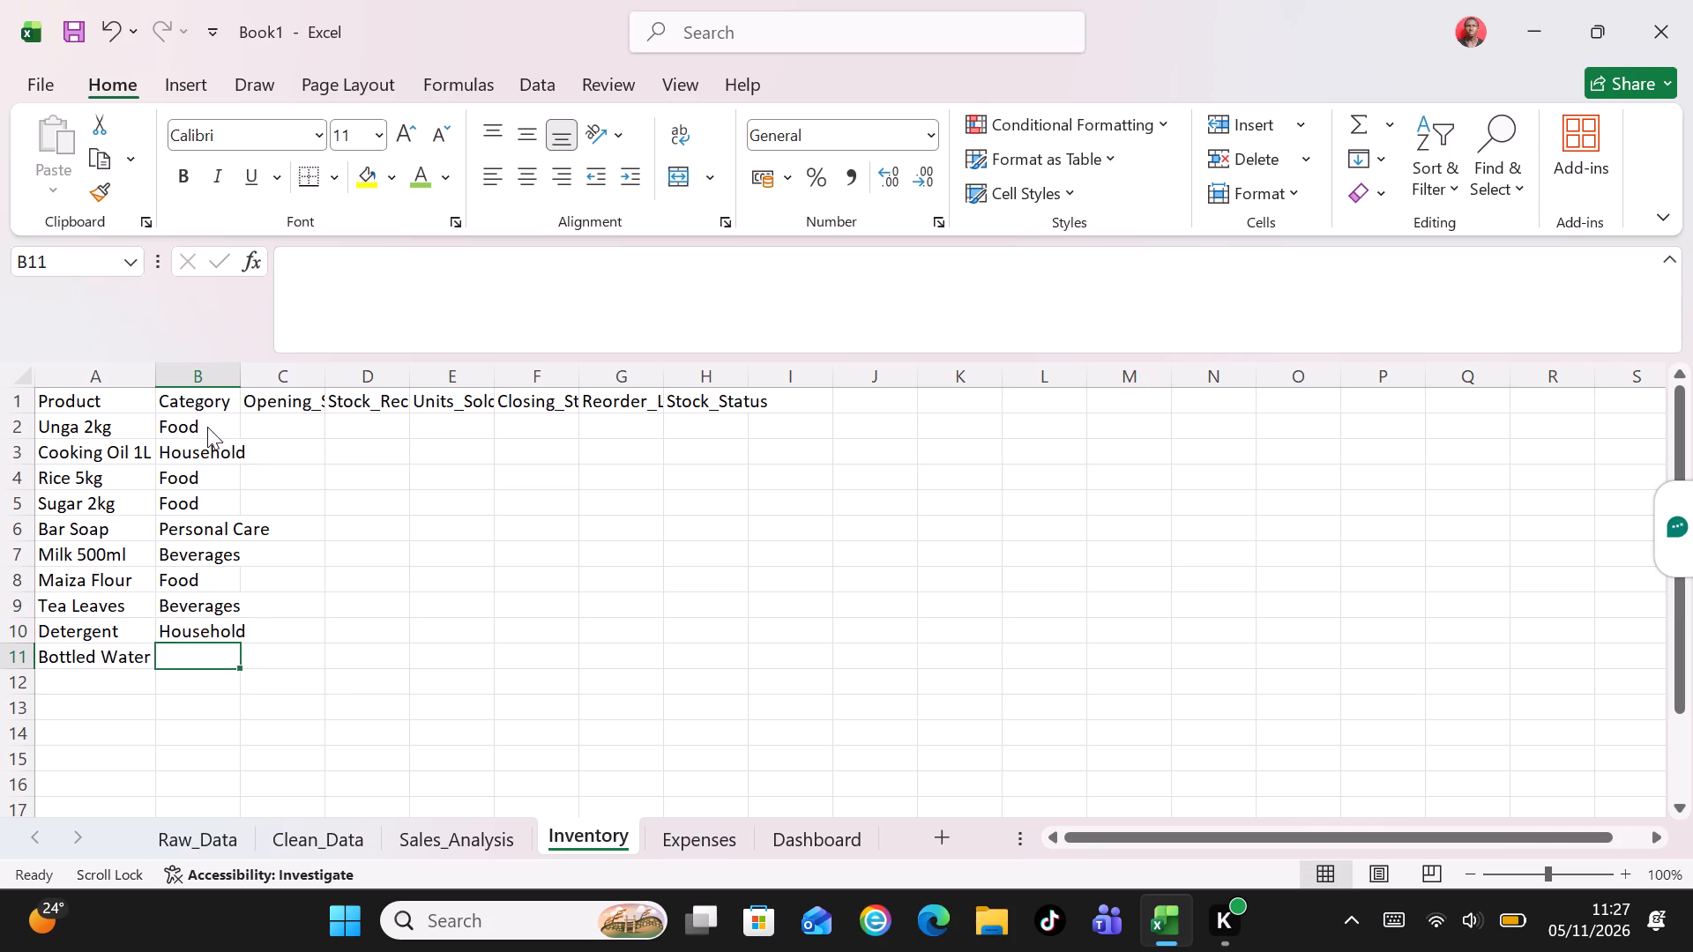
{"action": "key", "text": "b"}
{"action": "key", "text": "Return"}
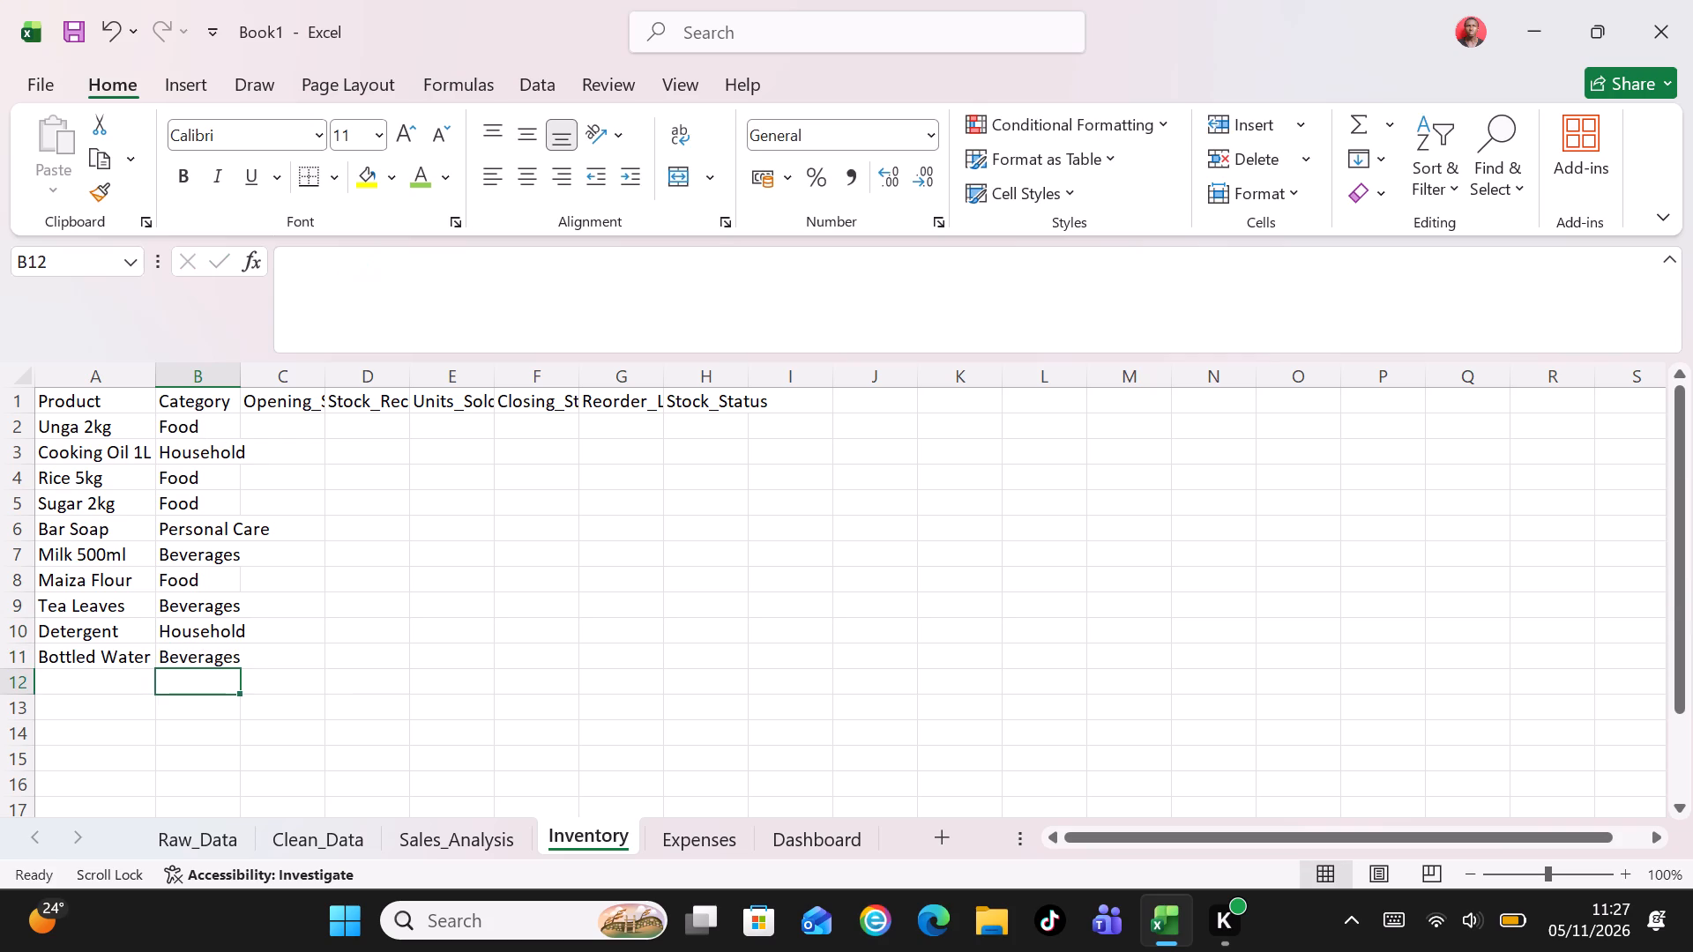
Enter the opening stock figures 120, 80, 60, 100 and 150 in cells C2 to C6.
{"action": "left_click", "coordinate": [280, 416]}
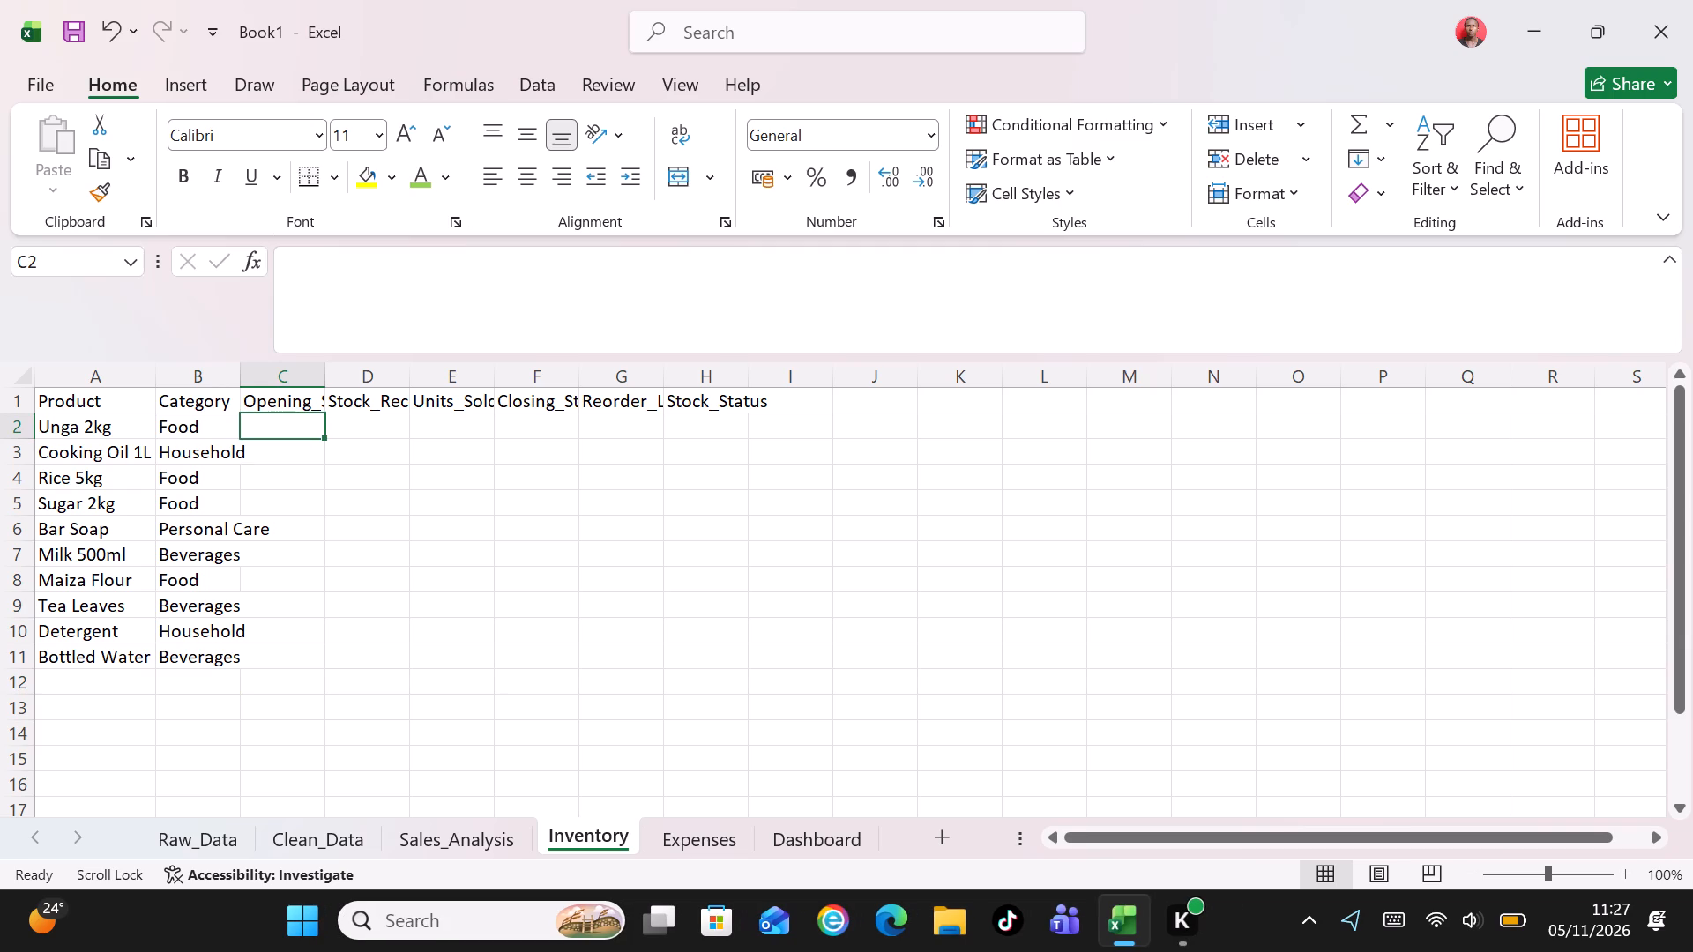
{"action": "type", "text": "12"}
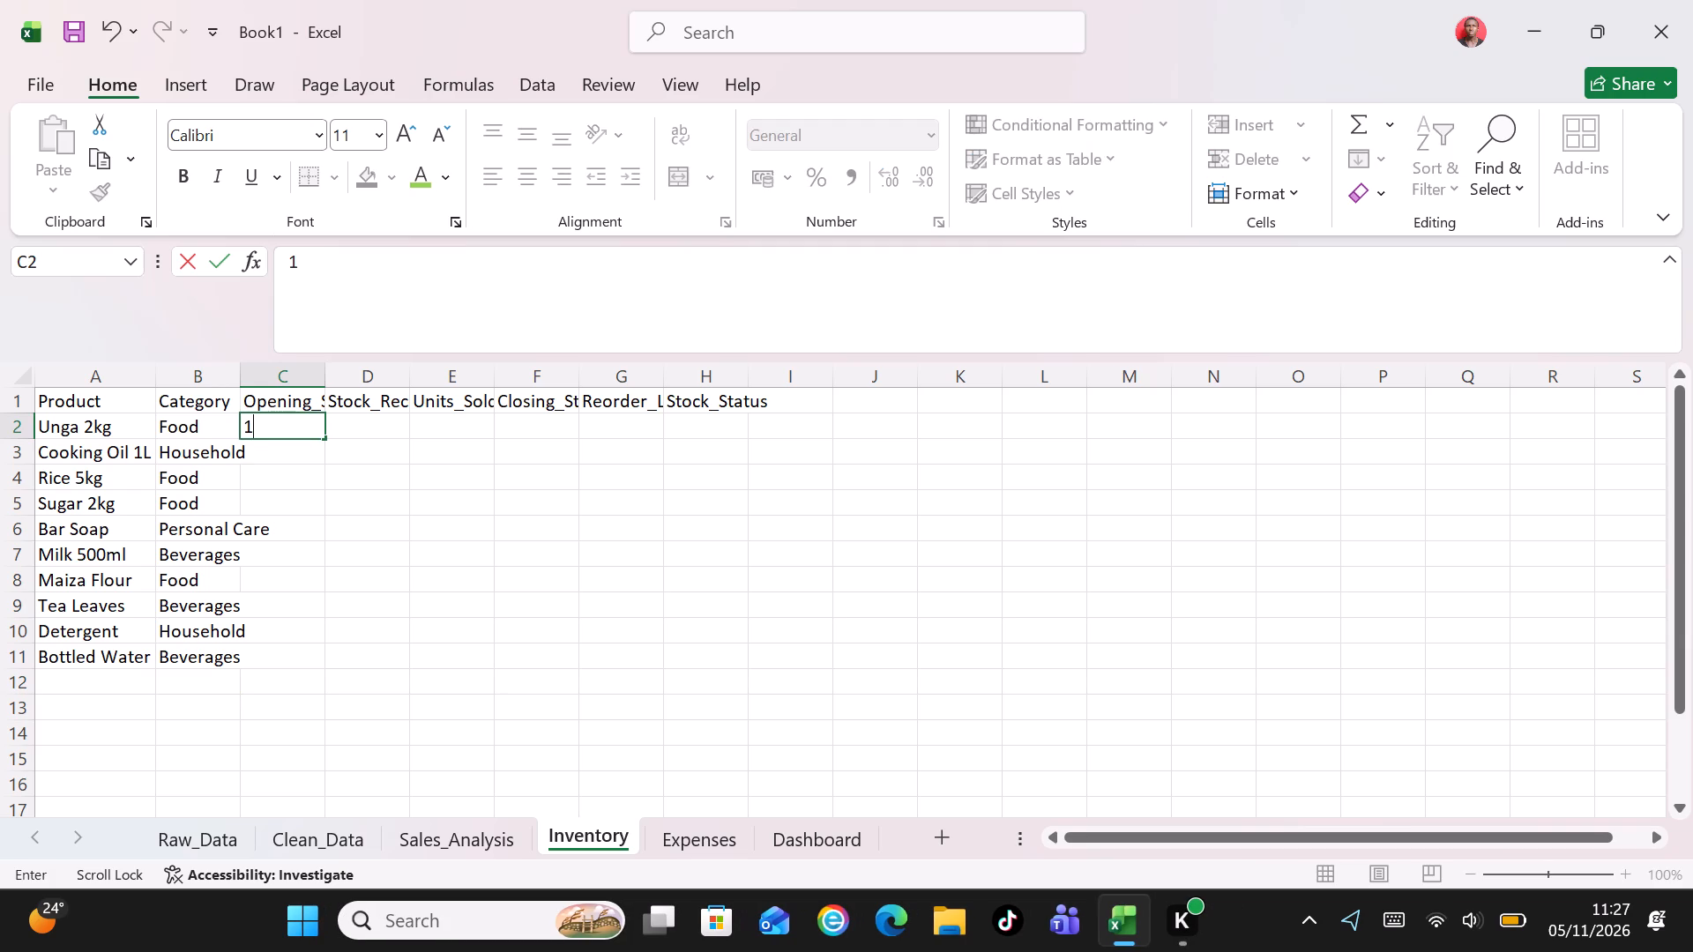
{"action": "key", "text": "0"}
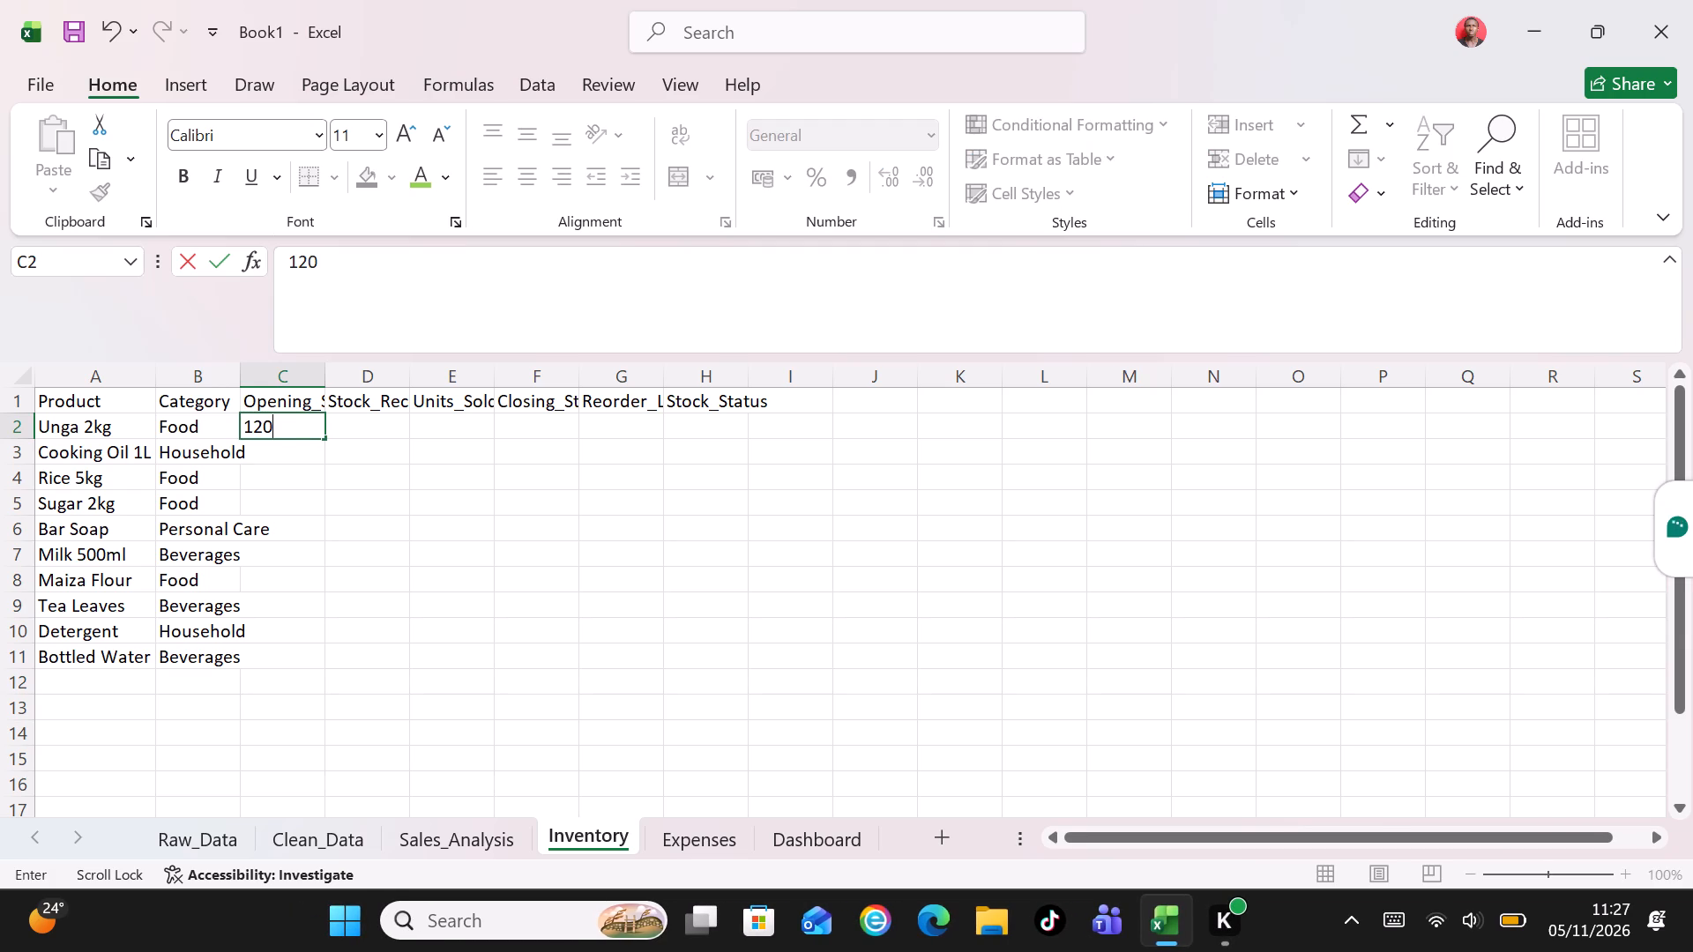
{"action": "key", "text": "Return"}
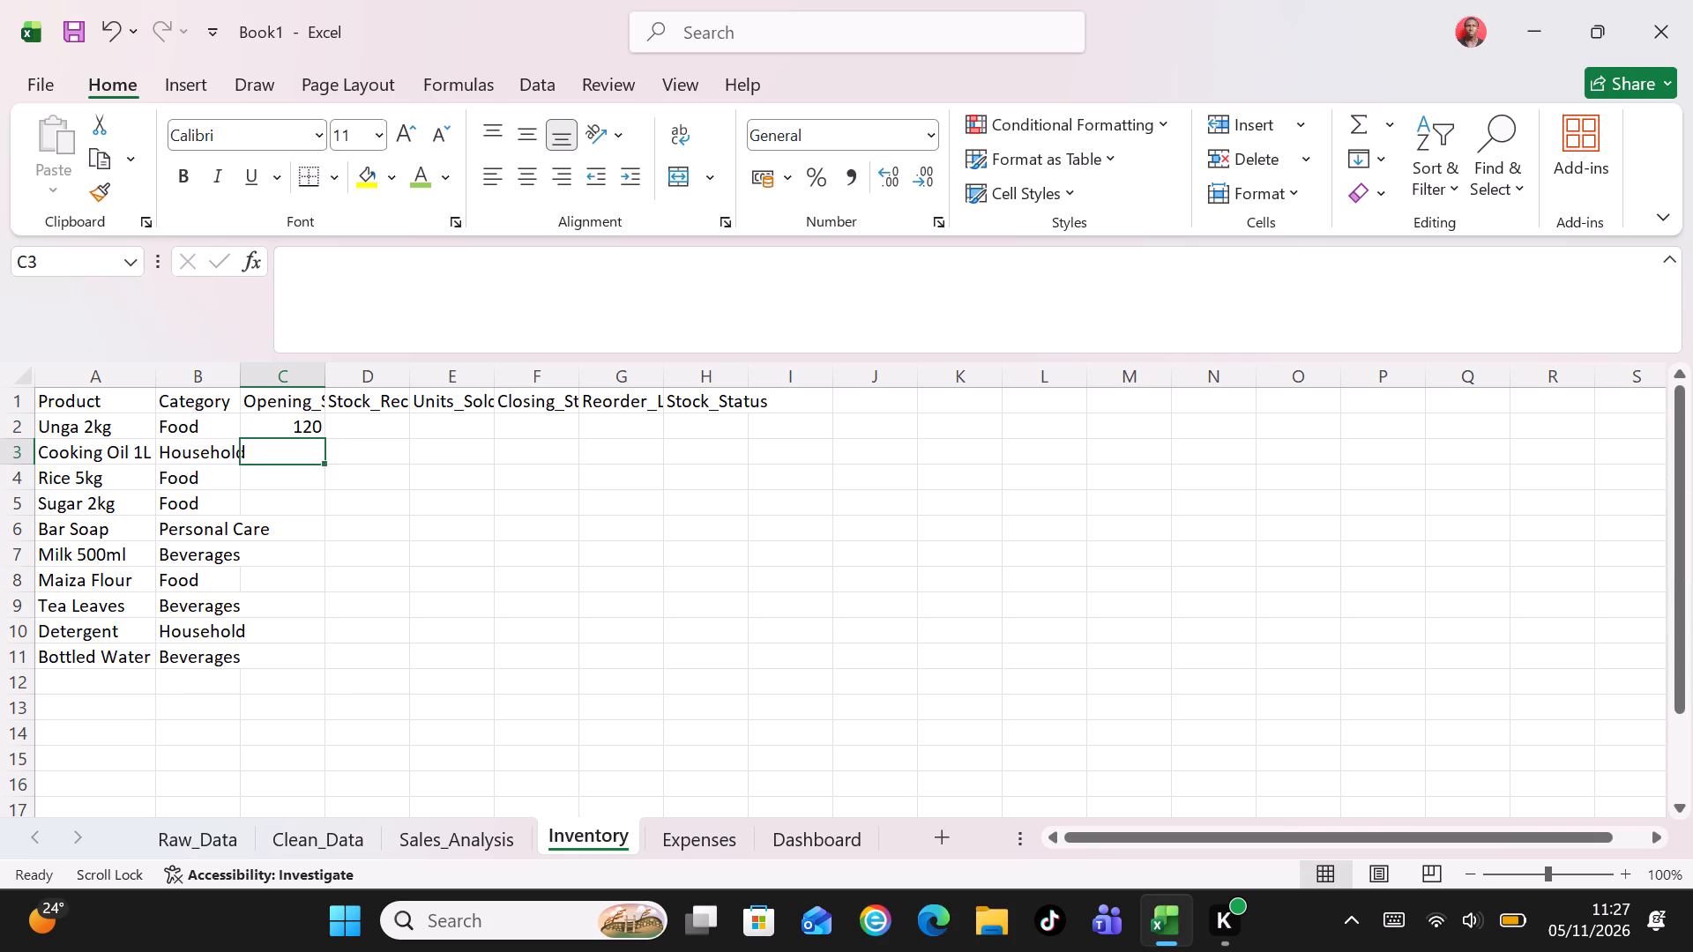
{"action": "type", "text": "80"}
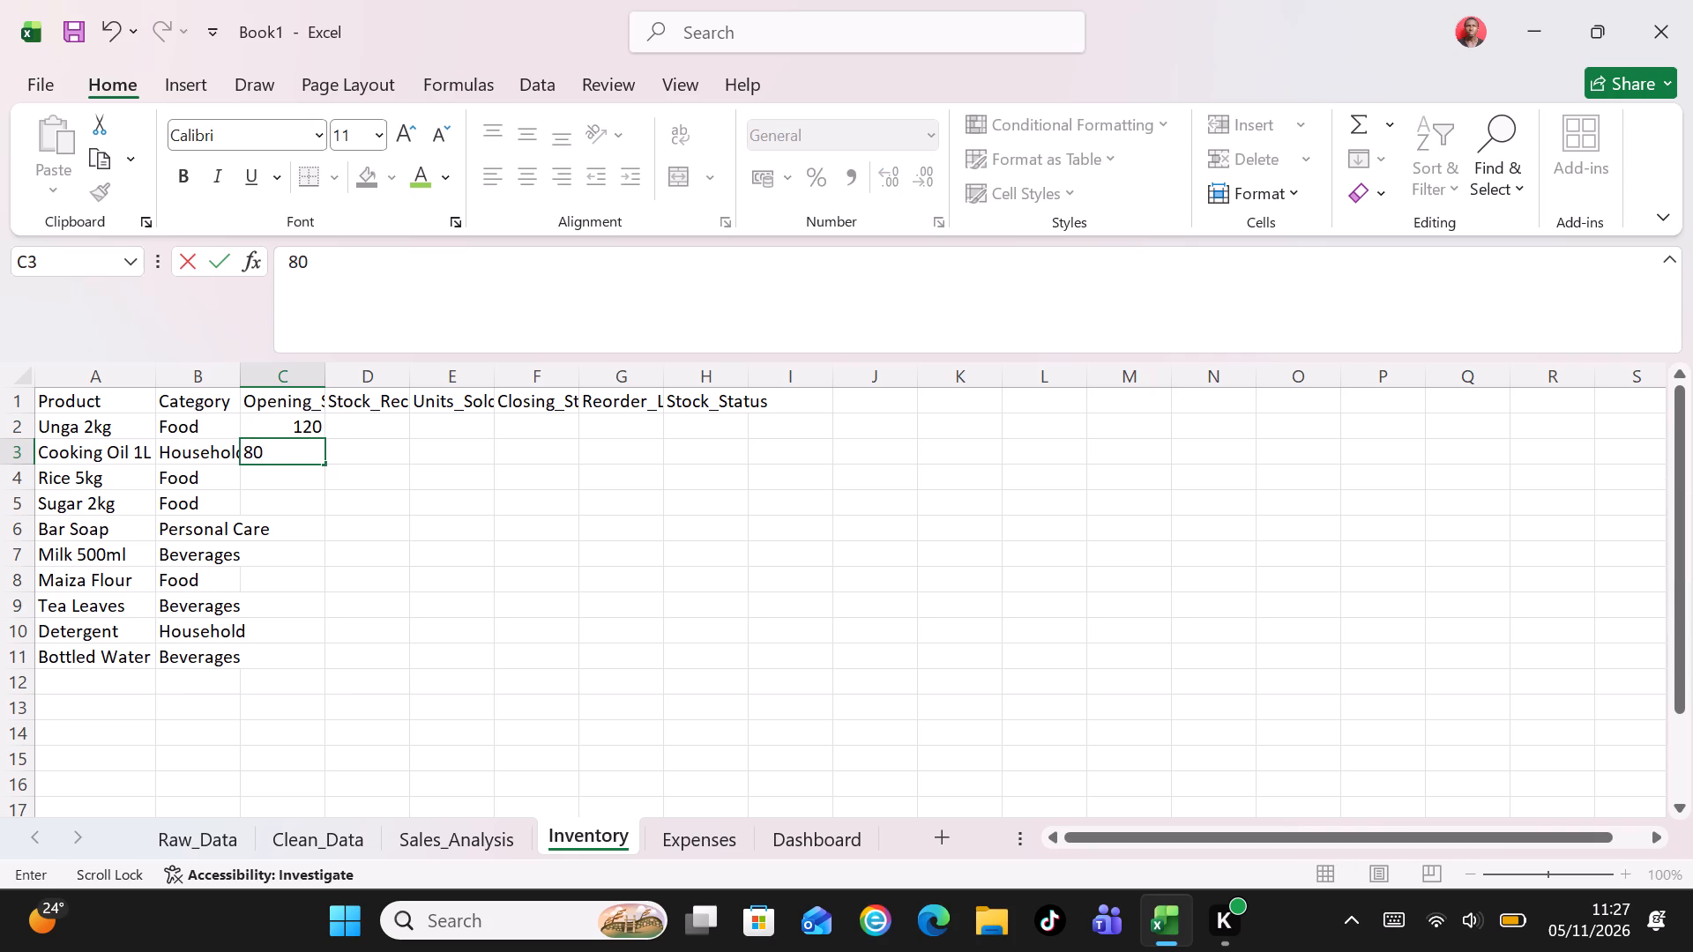
{"action": "key", "text": "Return"}
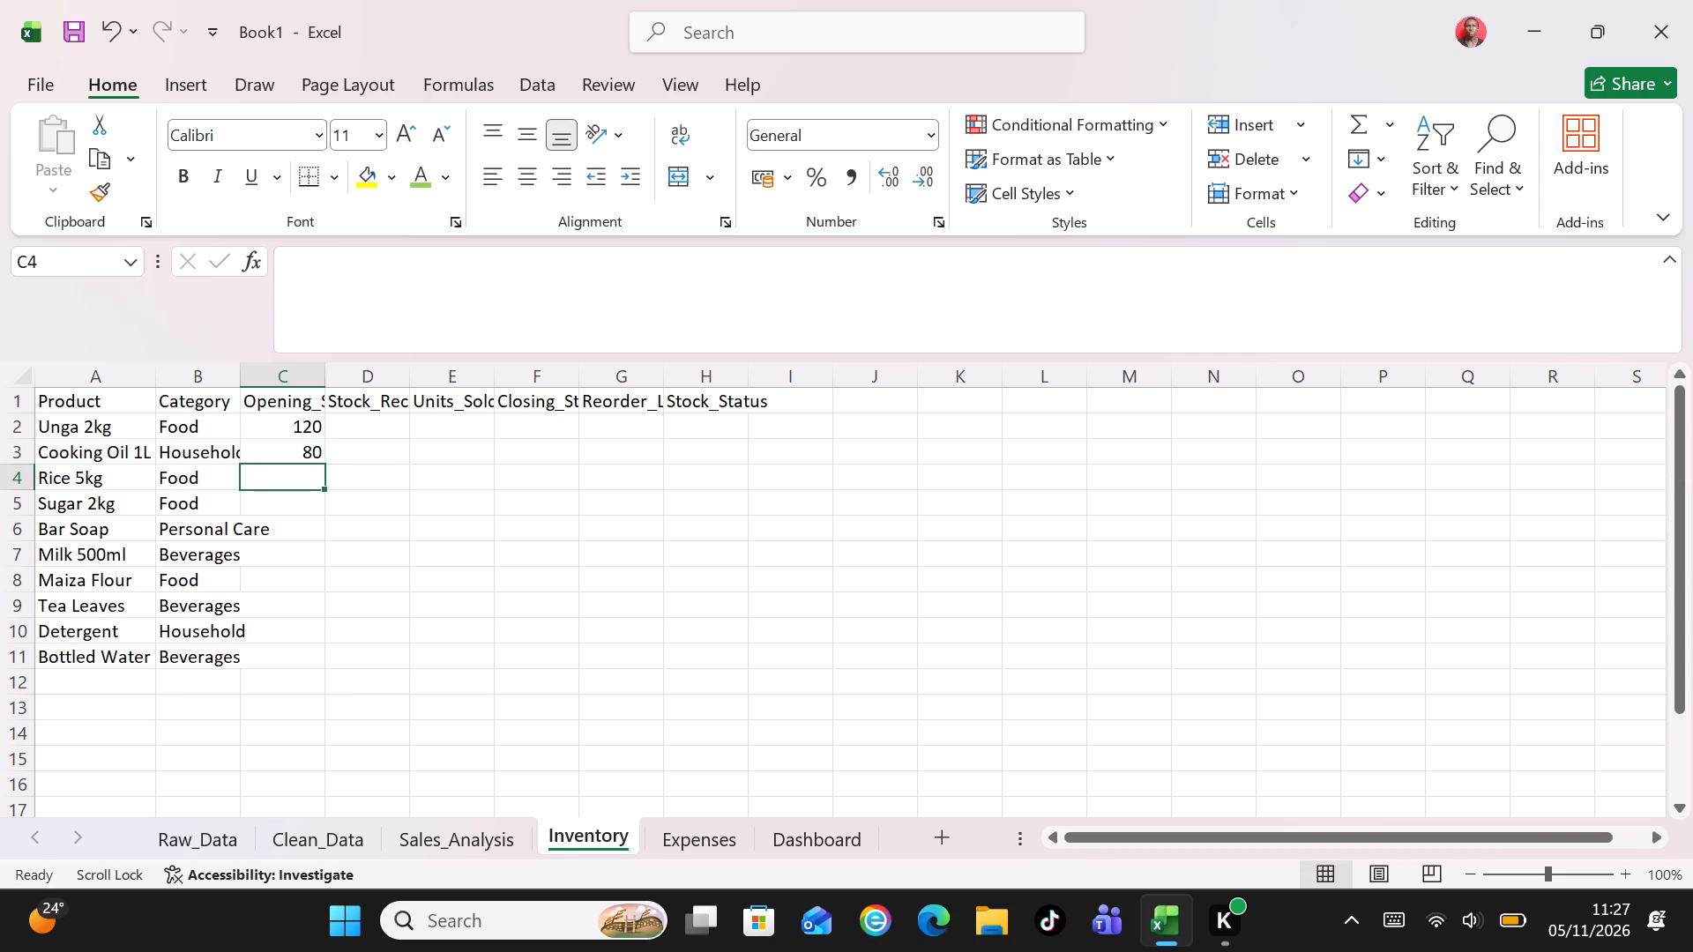
{"action": "type", "text": "60"}
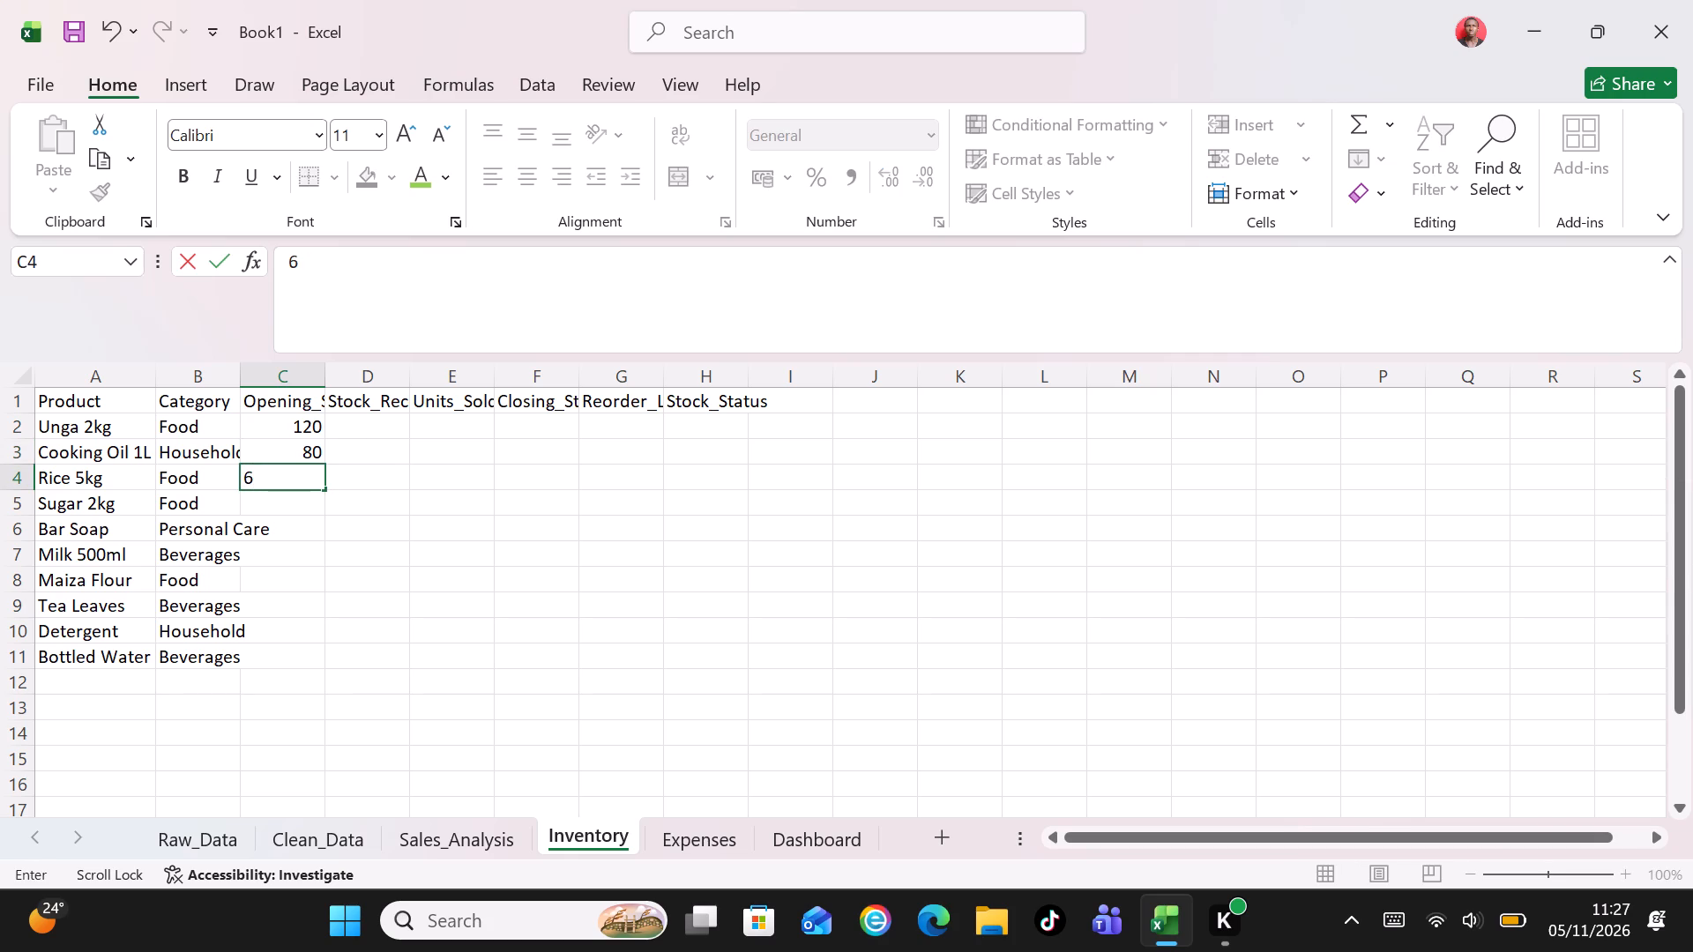
{"action": "key", "text": "Return"}
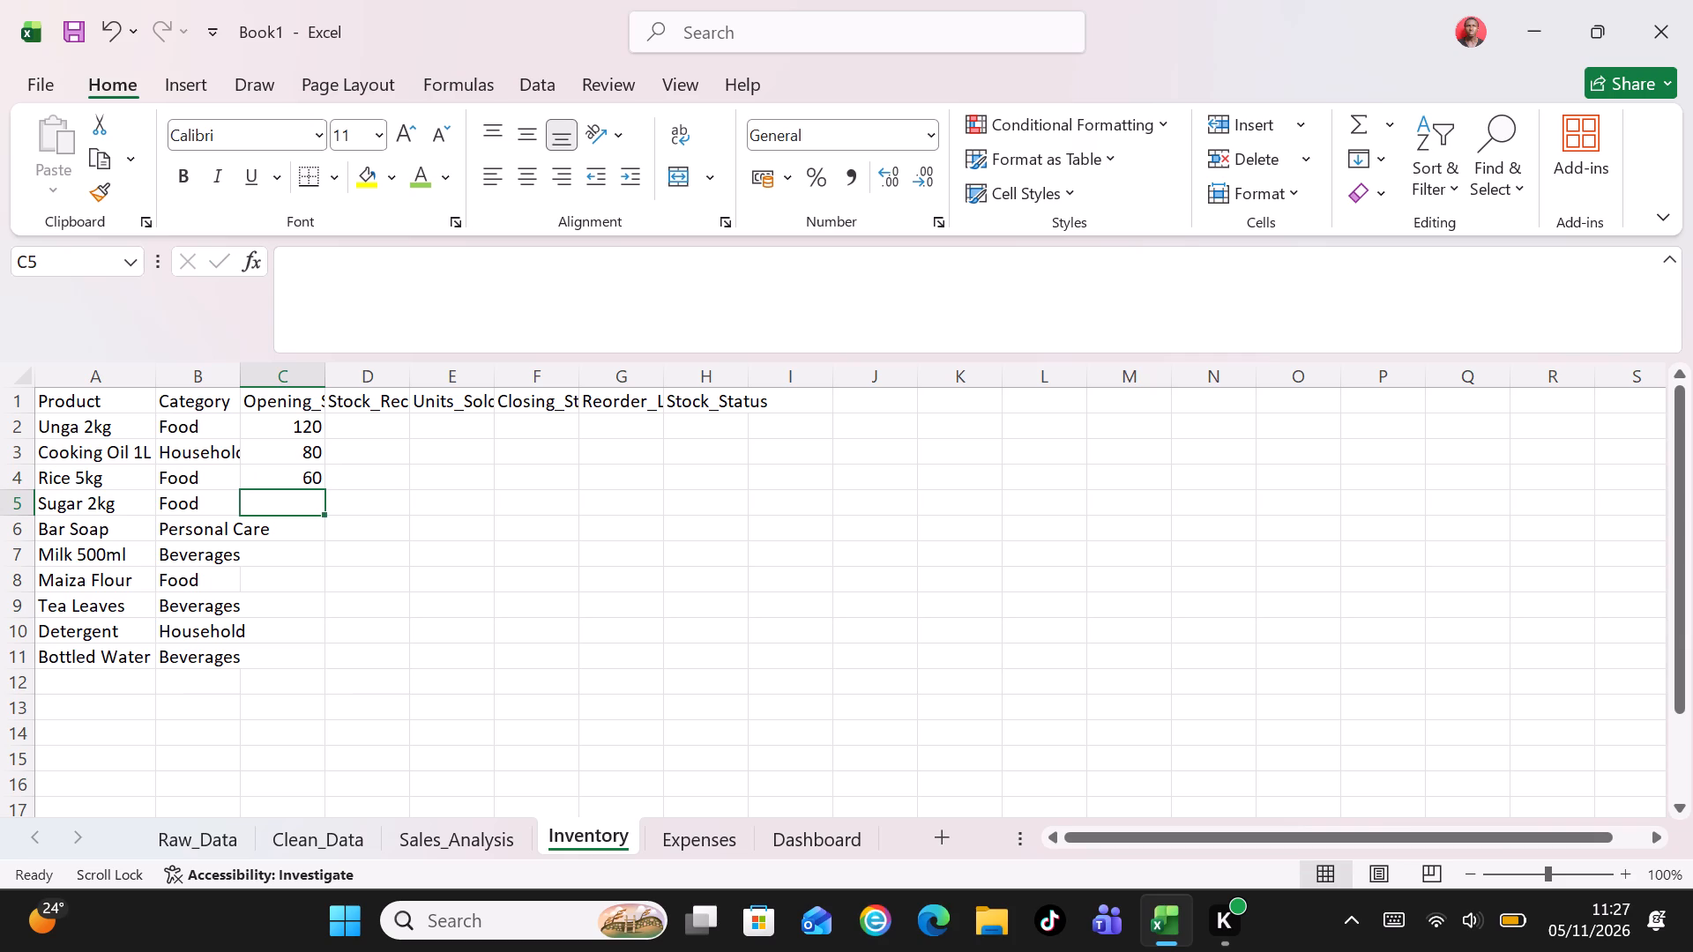
{"action": "key", "text": "1"}
{"action": "type", "text": "00"}
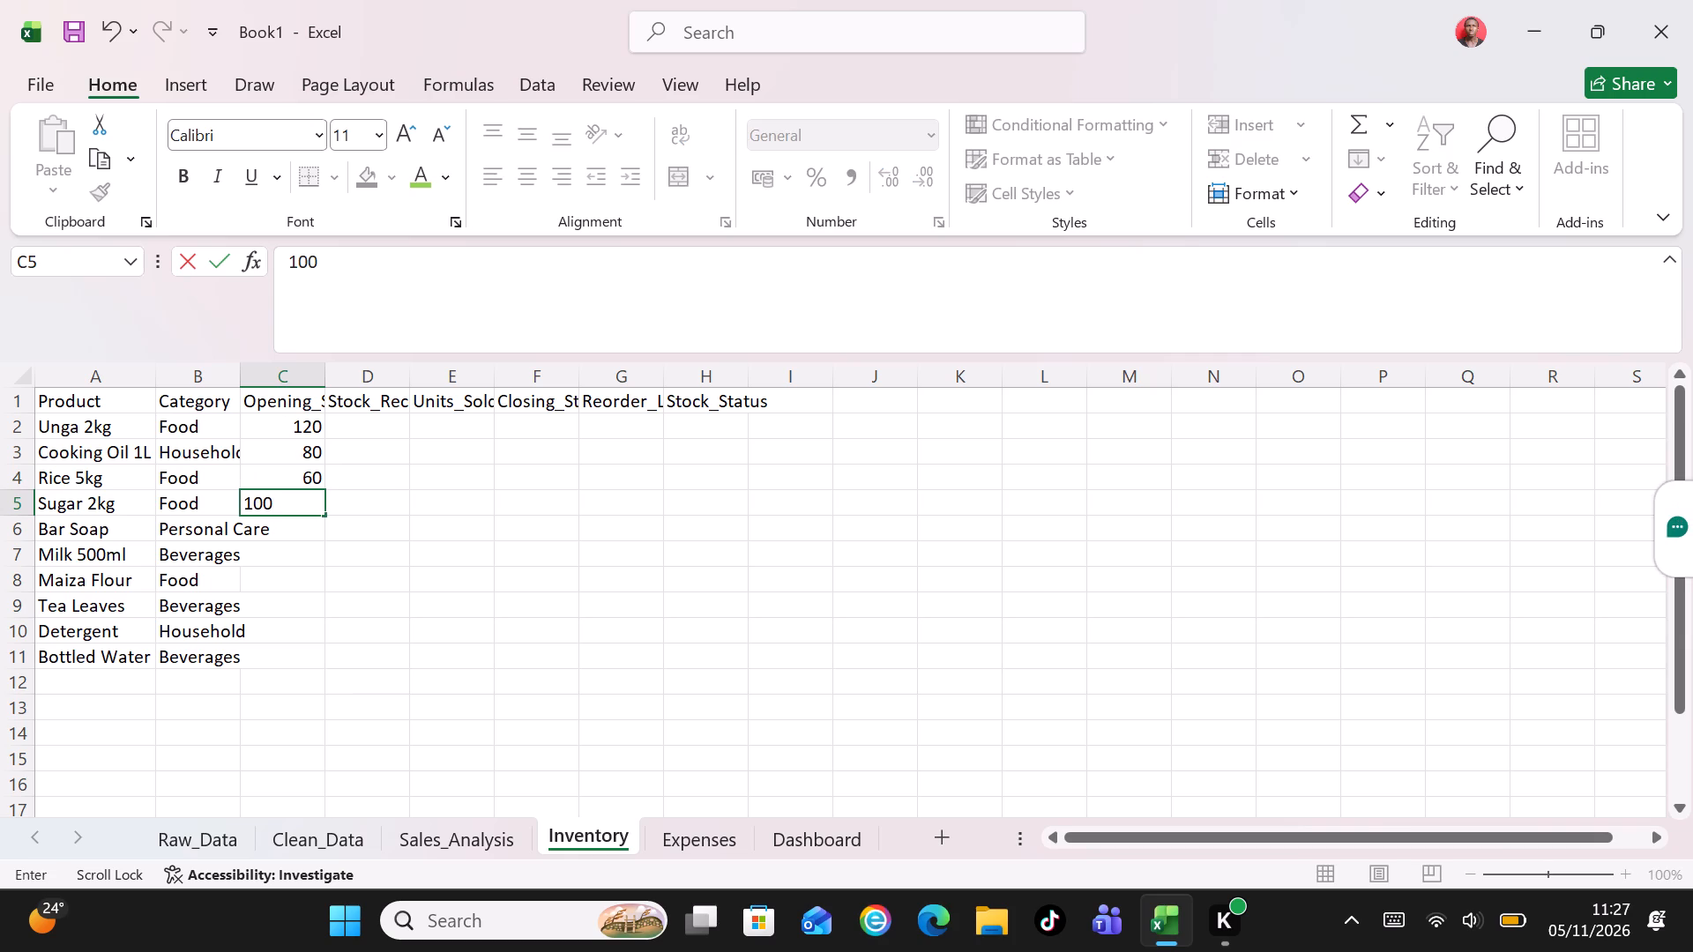
{"action": "key", "text": "Return"}
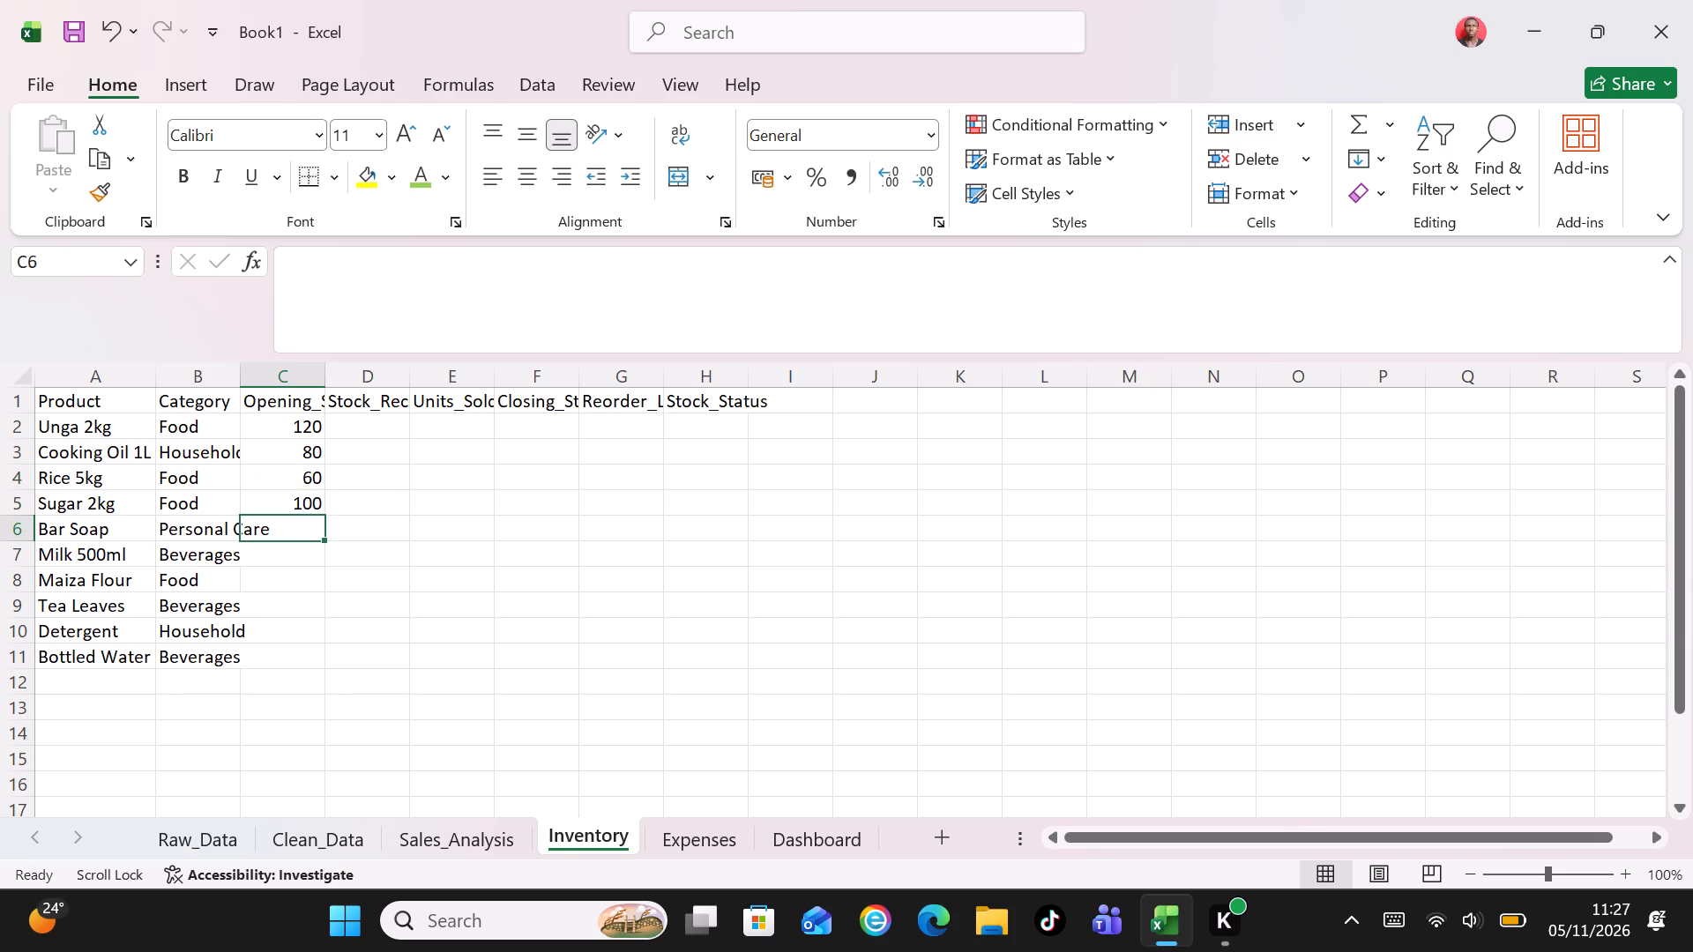
{"action": "type", "text": "150"}
{"action": "key", "text": "Return"}
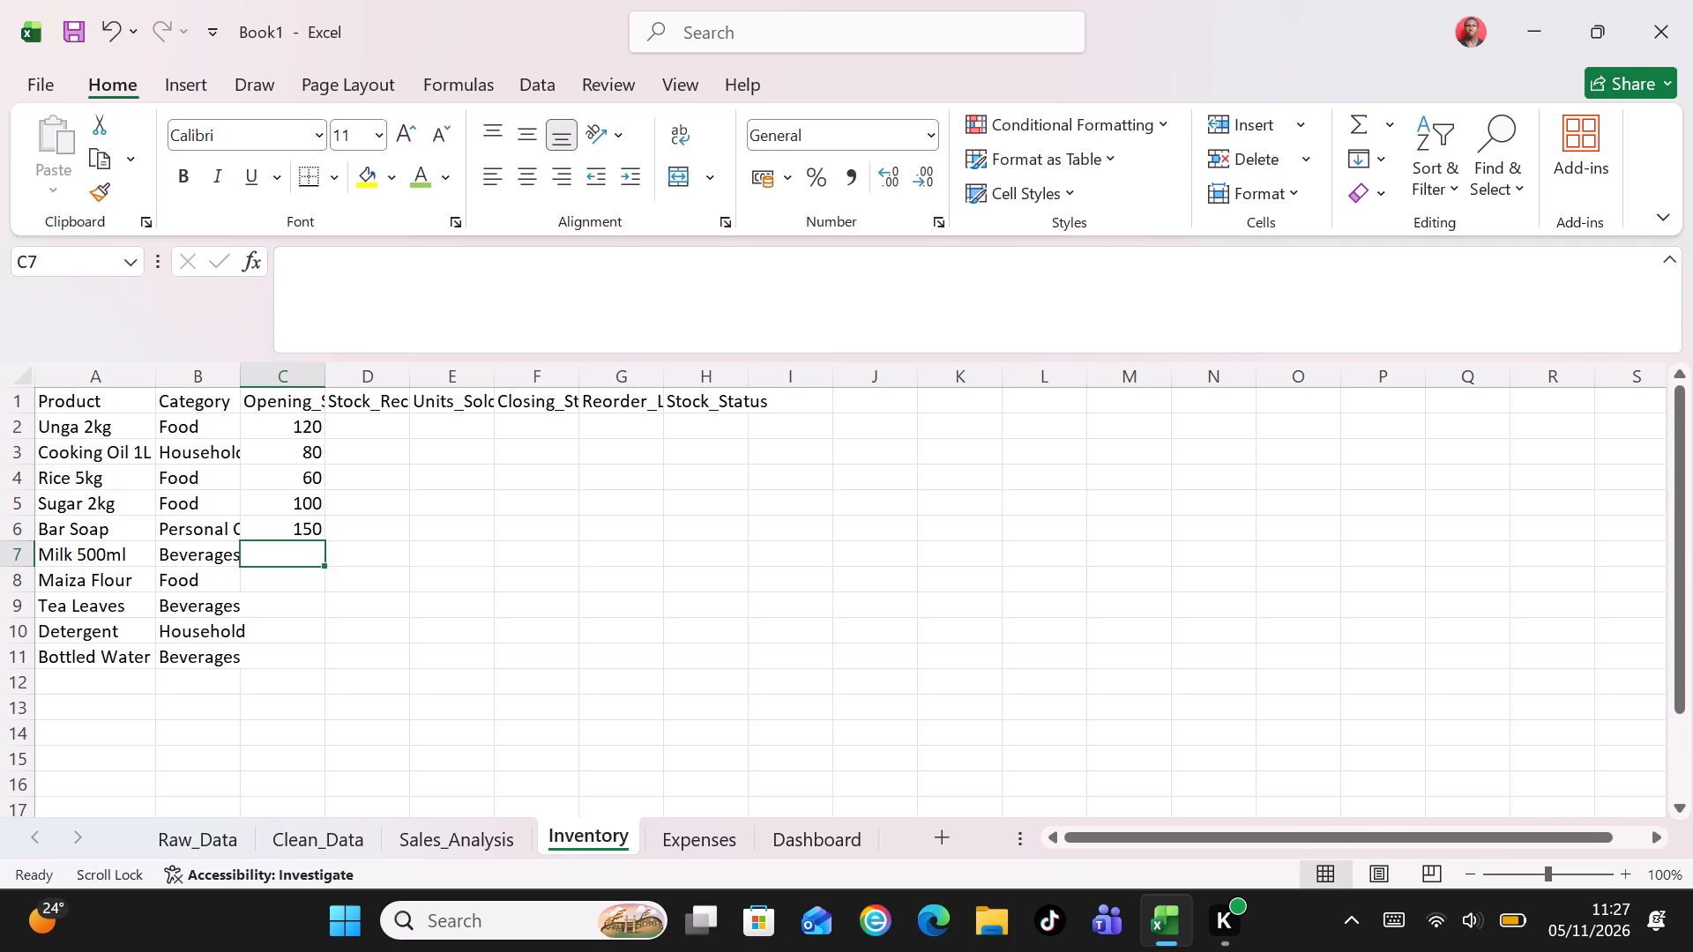
Enter the opening stock figures 120, 100, 70, 60 and 150 in cells C7 to C11.
{"action": "type", "text": "120"}
{"action": "key", "text": "Return"}
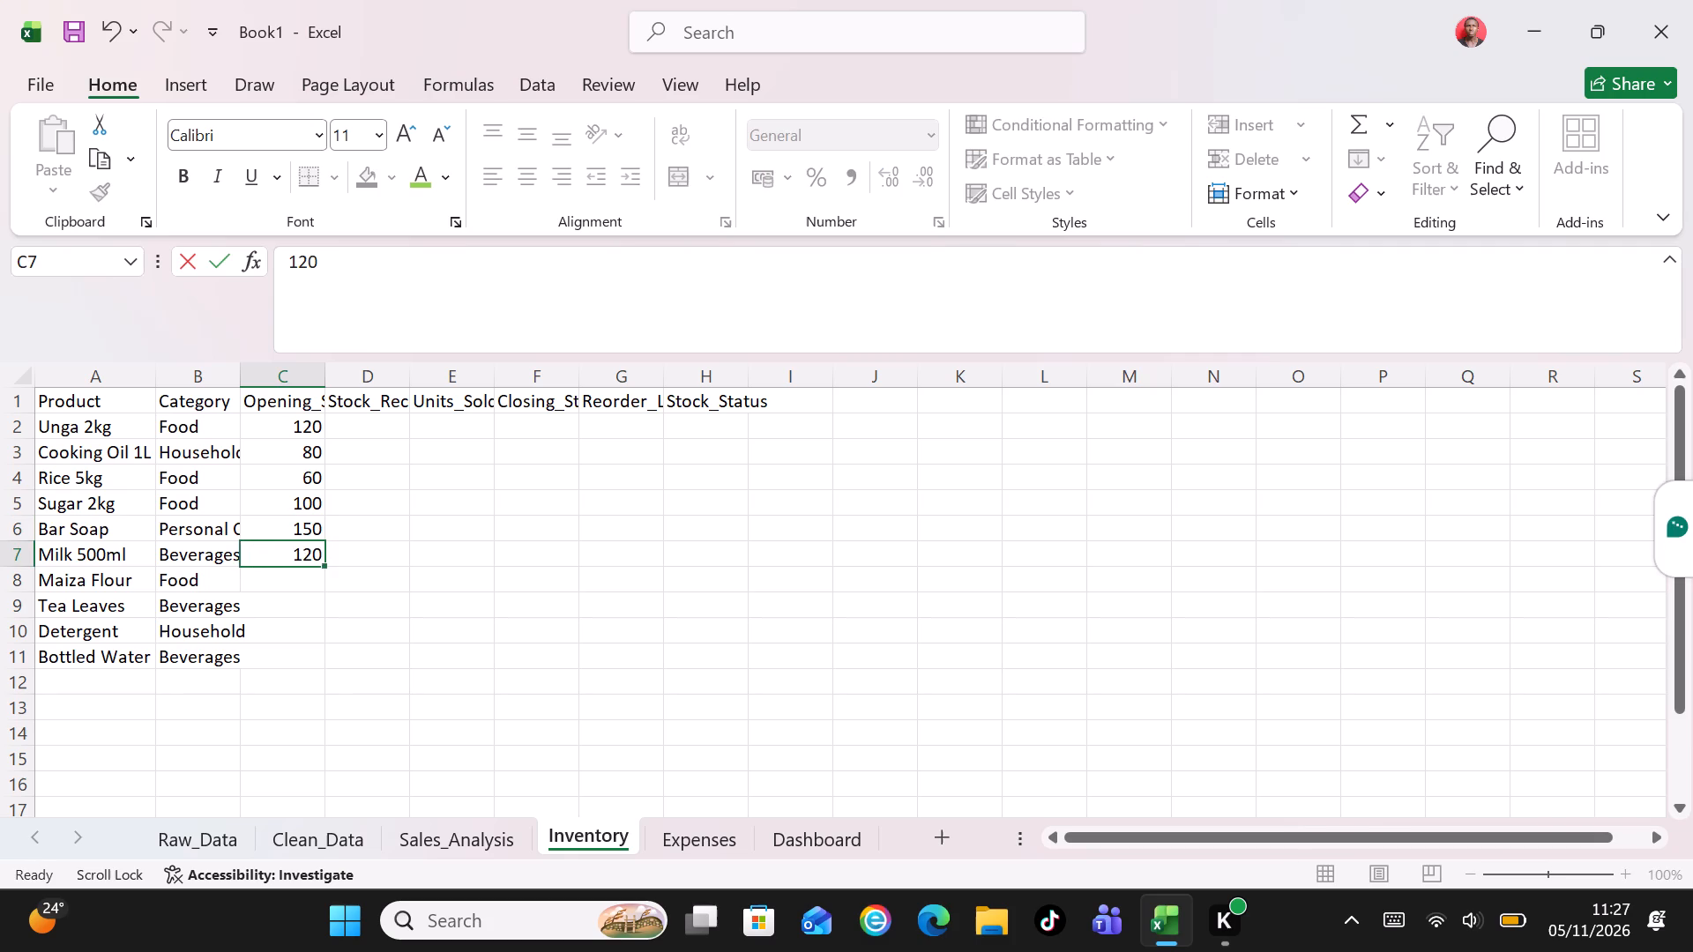
{"action": "type", "text": "100"}
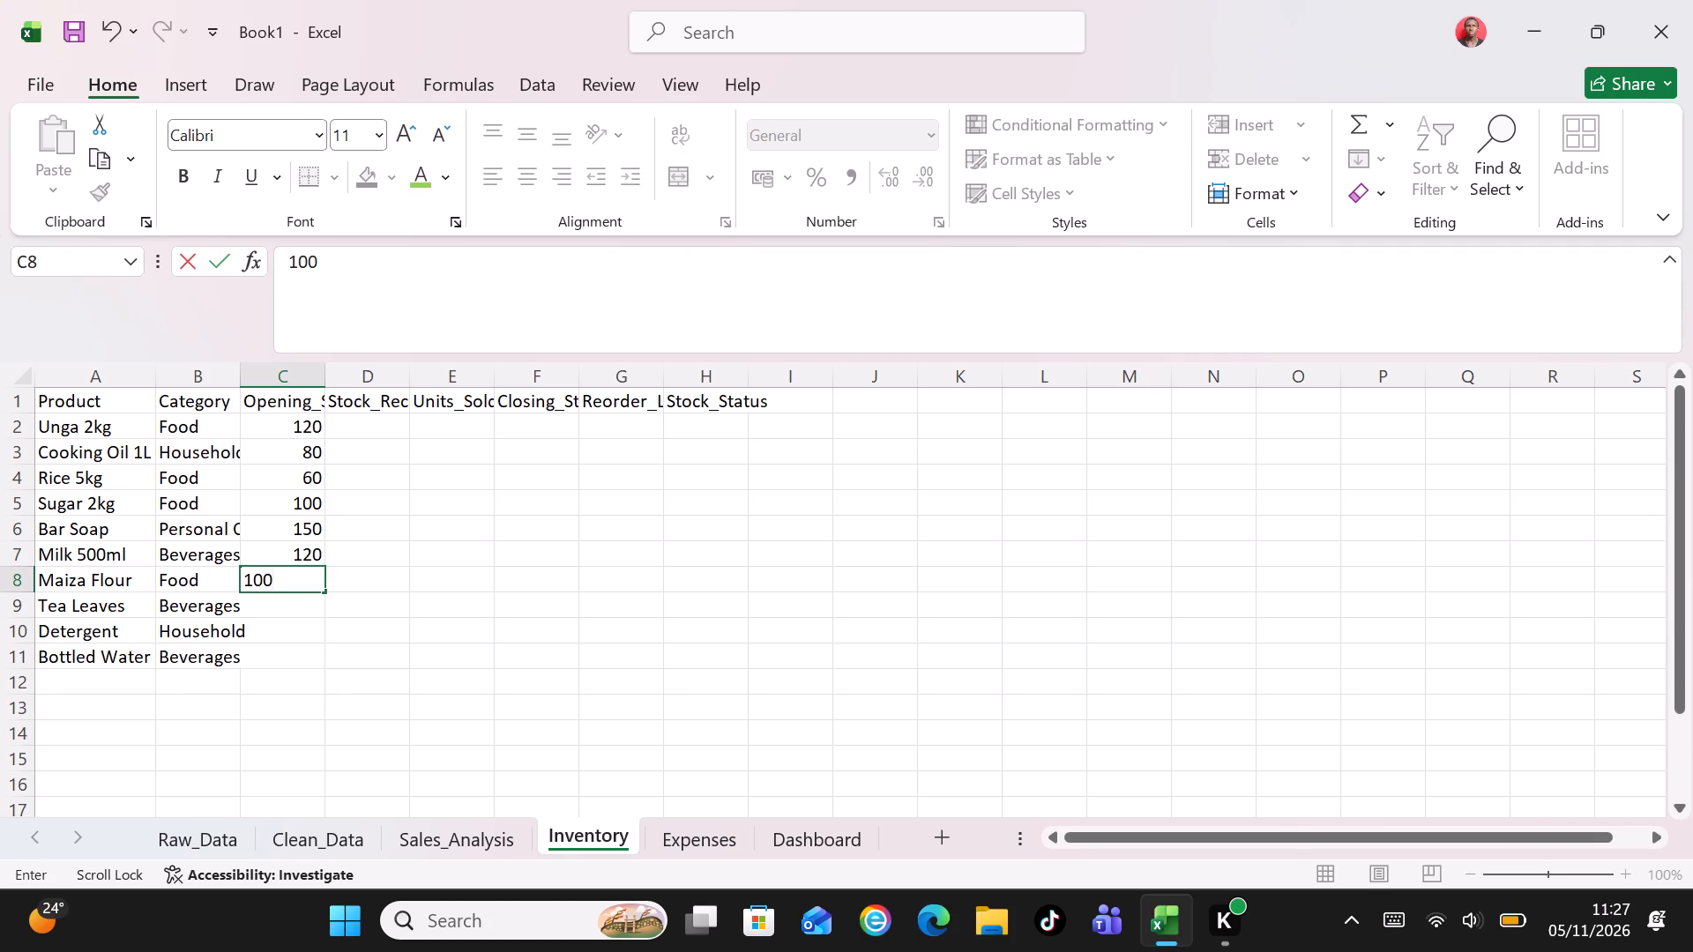
{"action": "key", "text": "Return"}
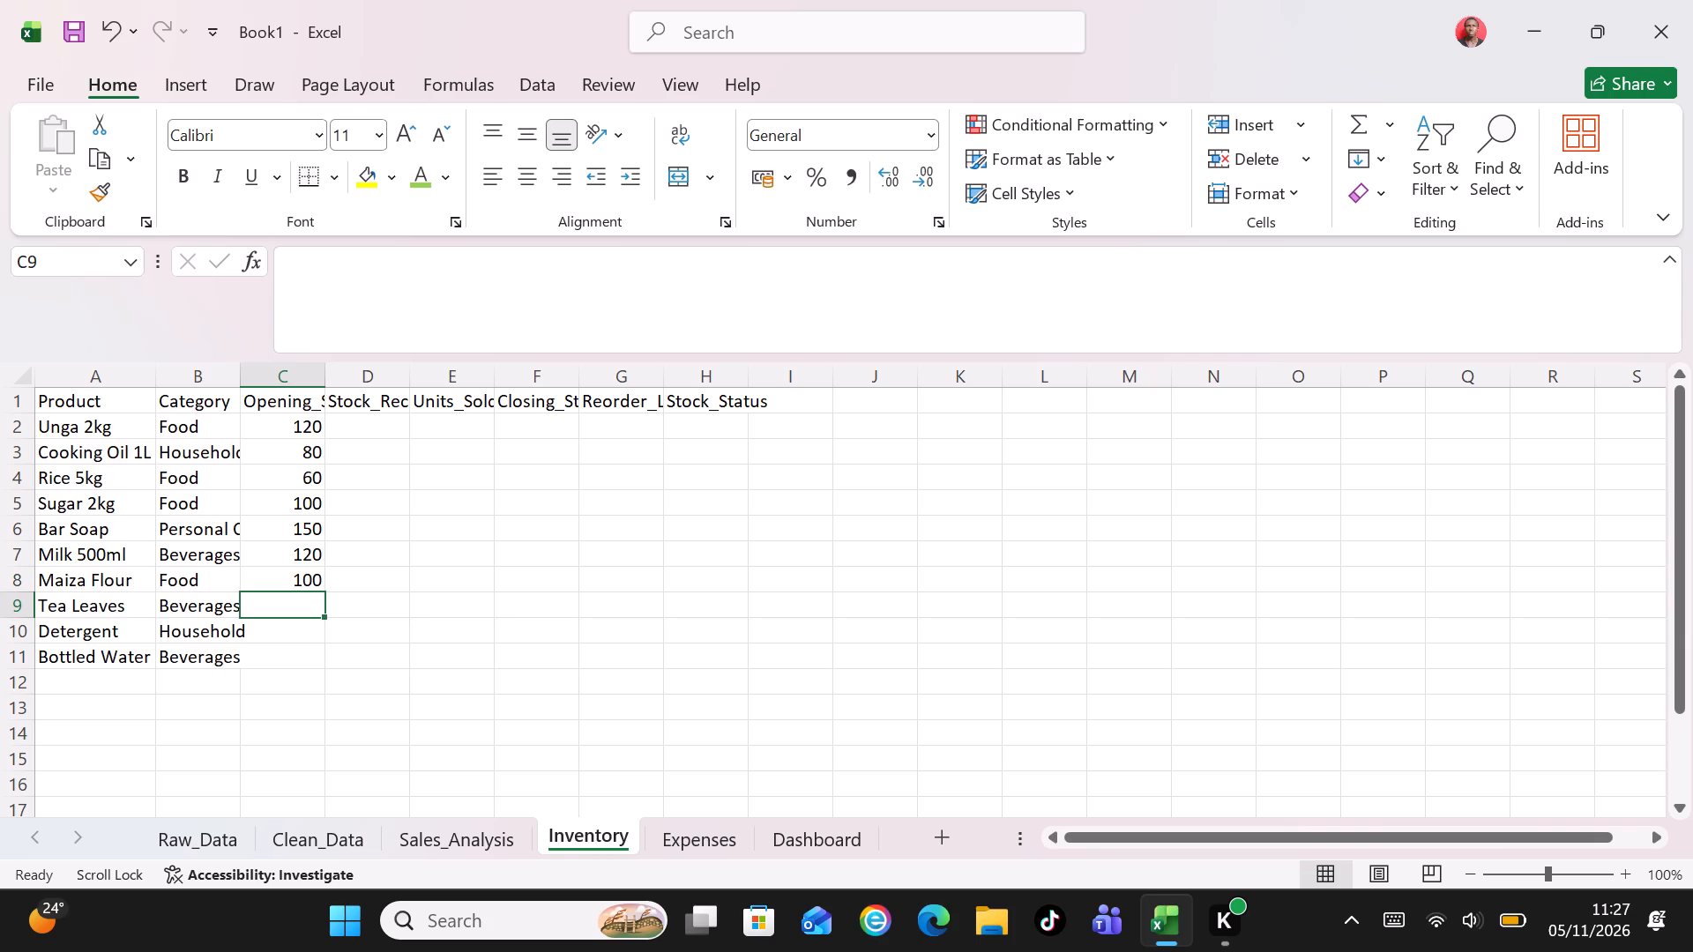
{"action": "type", "text": "70"}
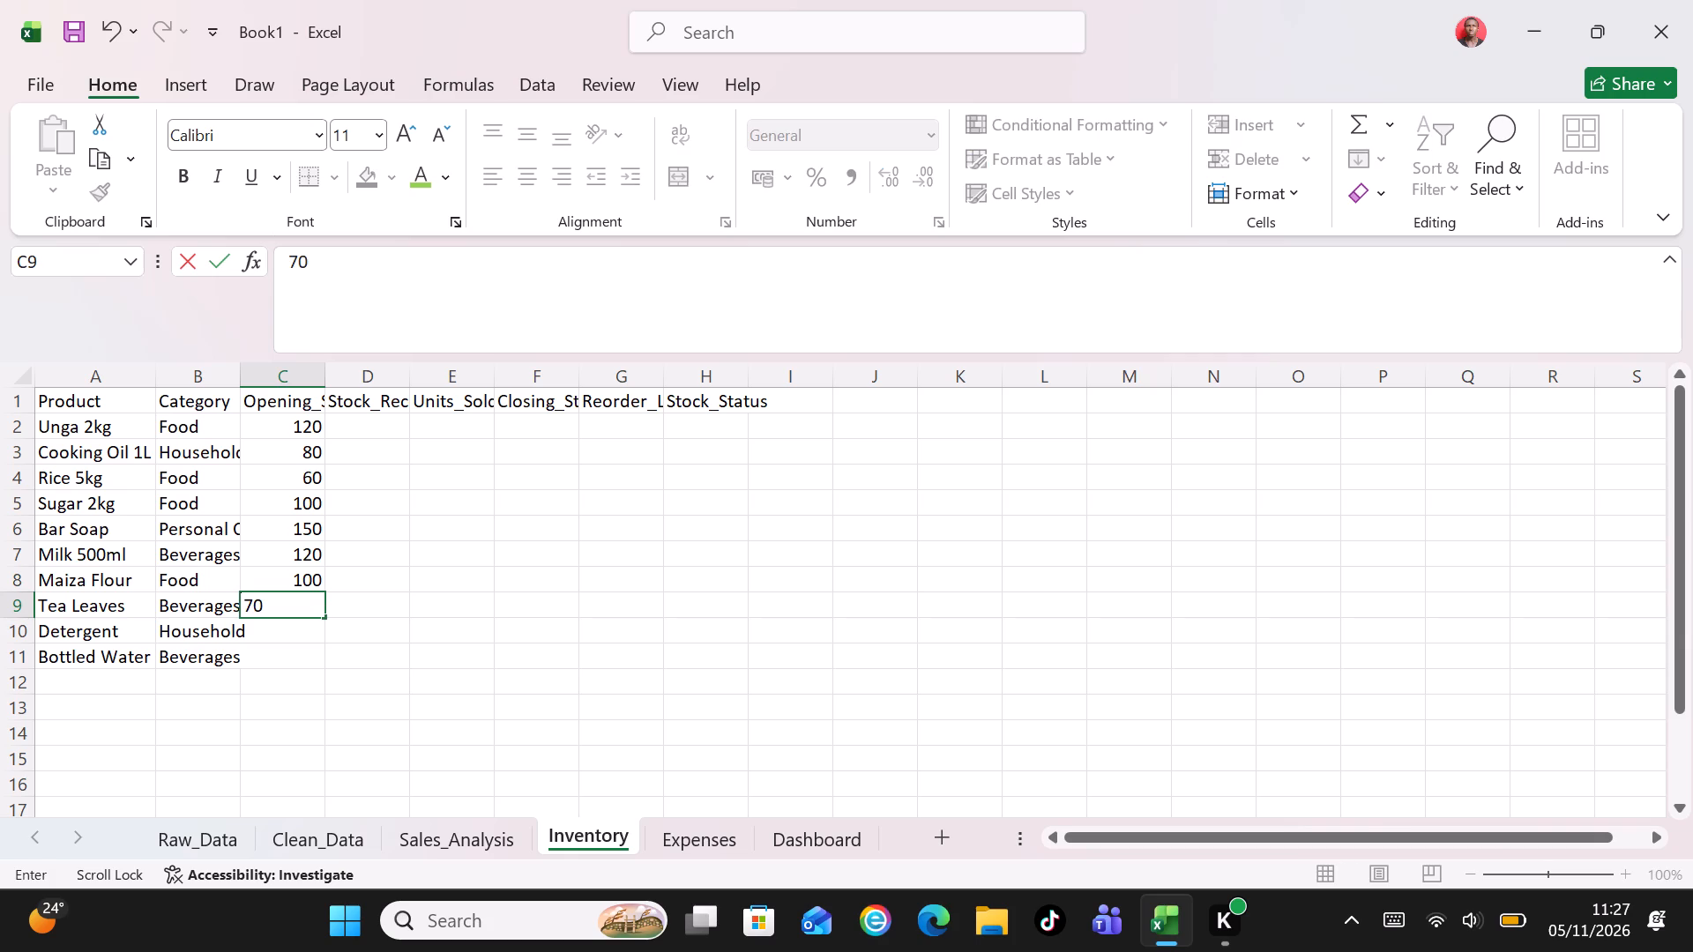
{"action": "key", "text": "Return"}
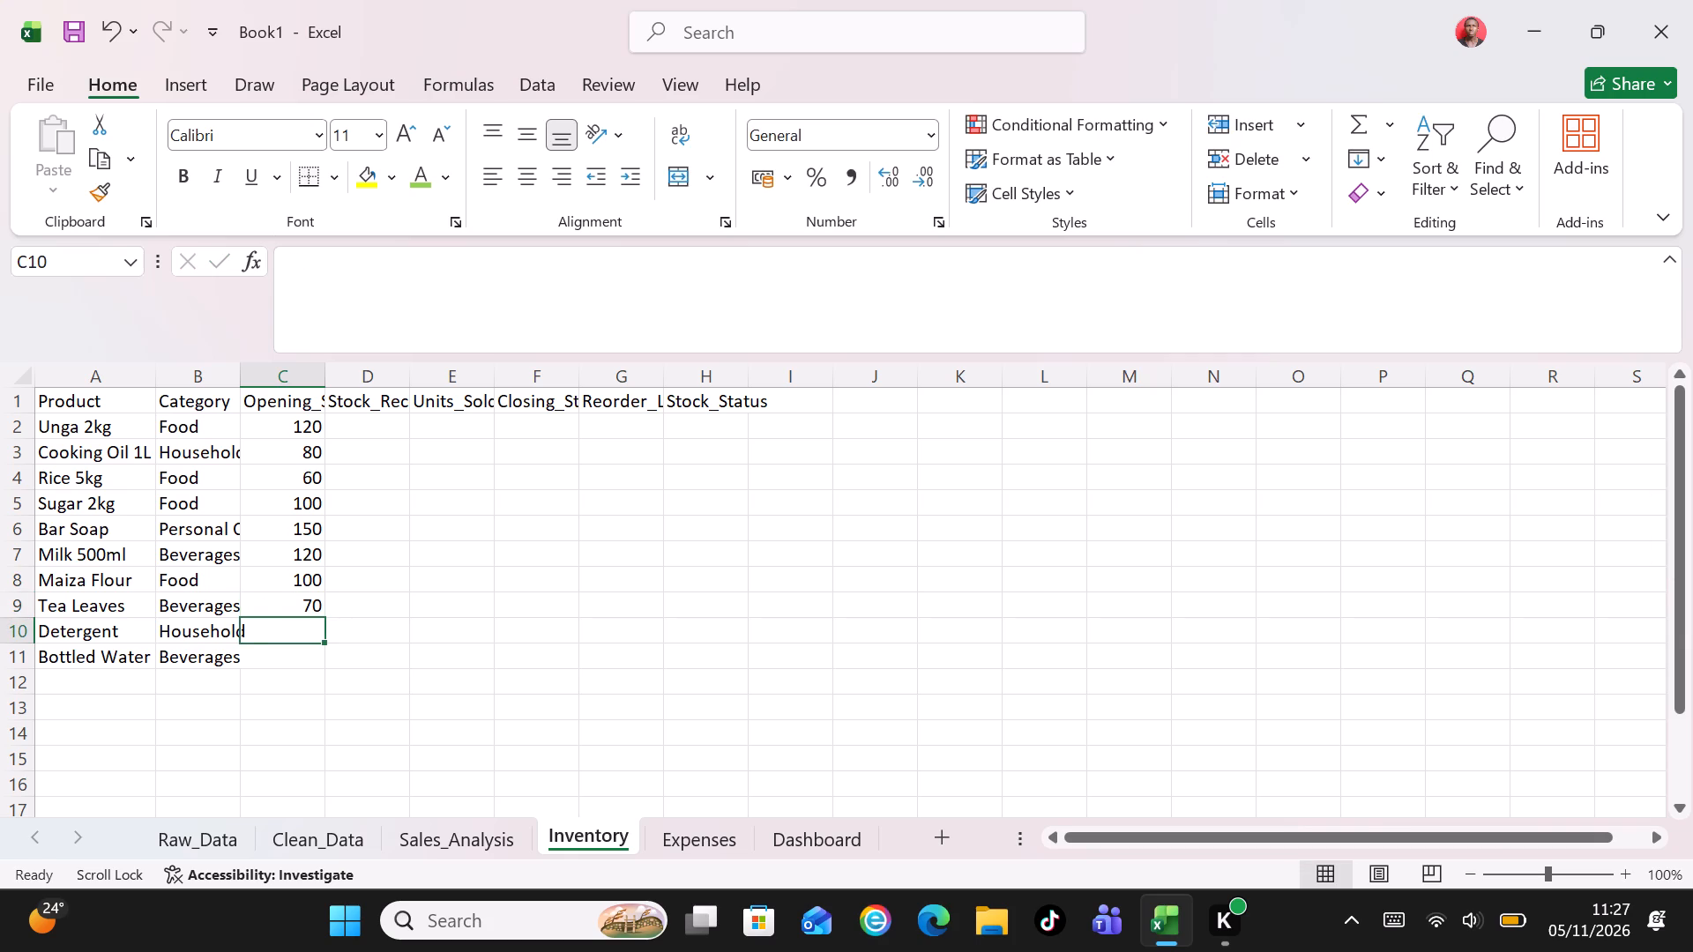
{"action": "type", "text": "60"}
{"action": "key", "text": "Return"}
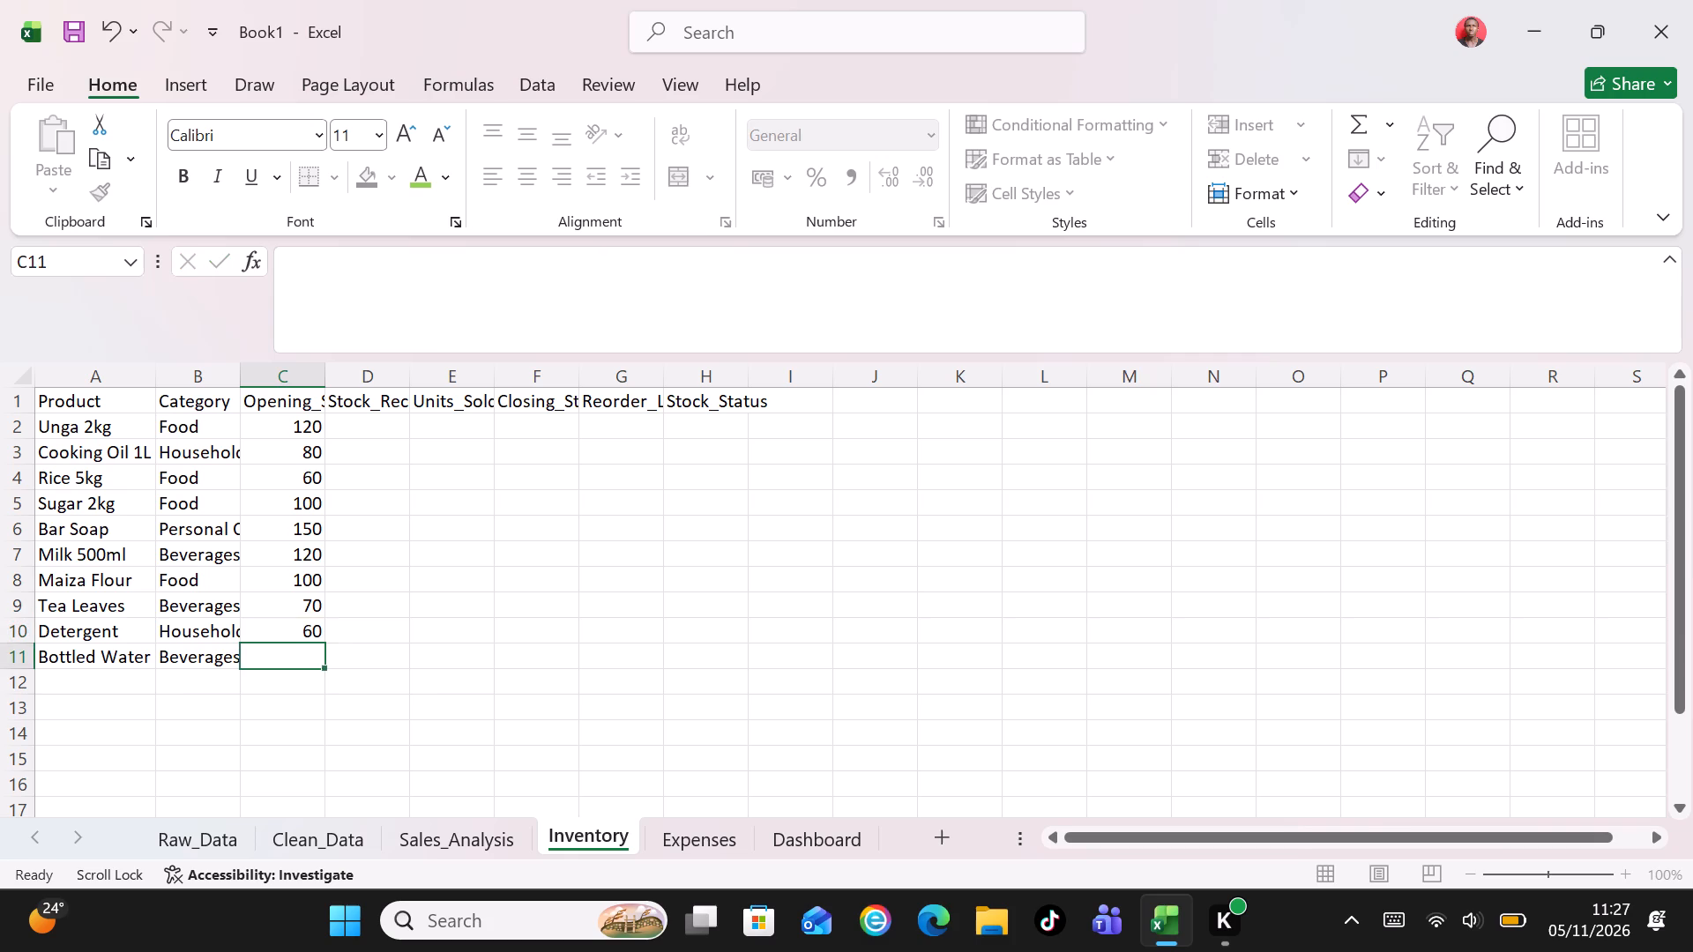
{"action": "type", "text": "150"}
{"action": "key", "text": "Return"}
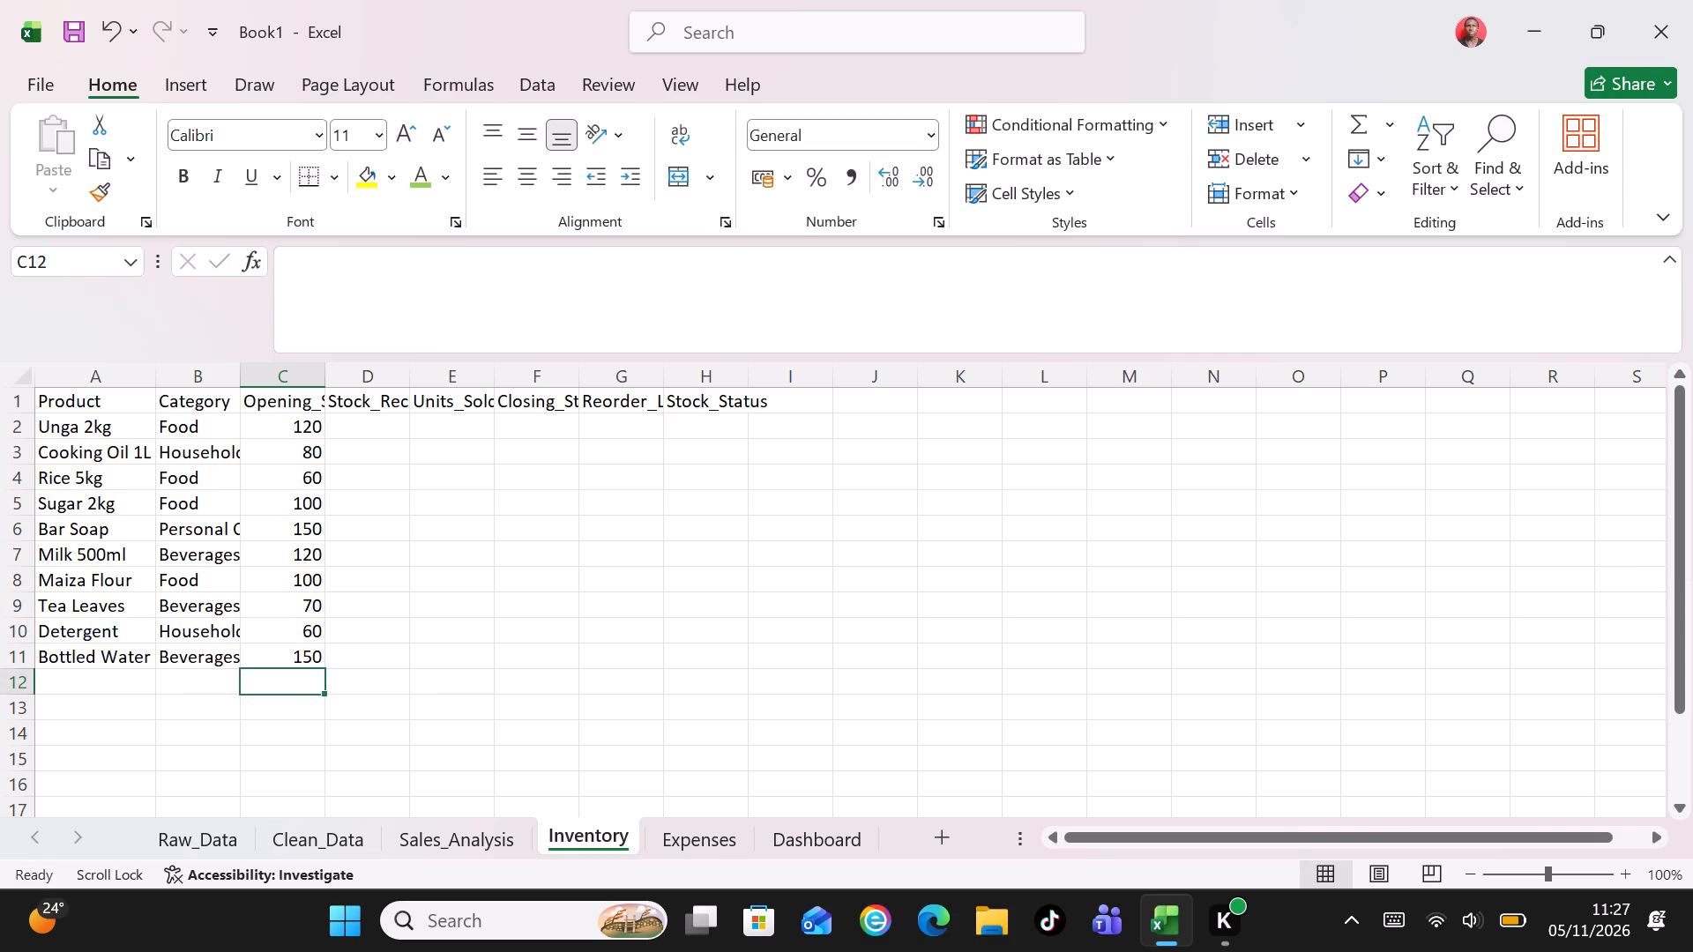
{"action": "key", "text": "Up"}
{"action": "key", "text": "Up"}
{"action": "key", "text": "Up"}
Enter the received stock figures 100, 50, 20 and 50 in cells D2 to D5.
{"action": "left_click", "coordinate": [354, 421]}
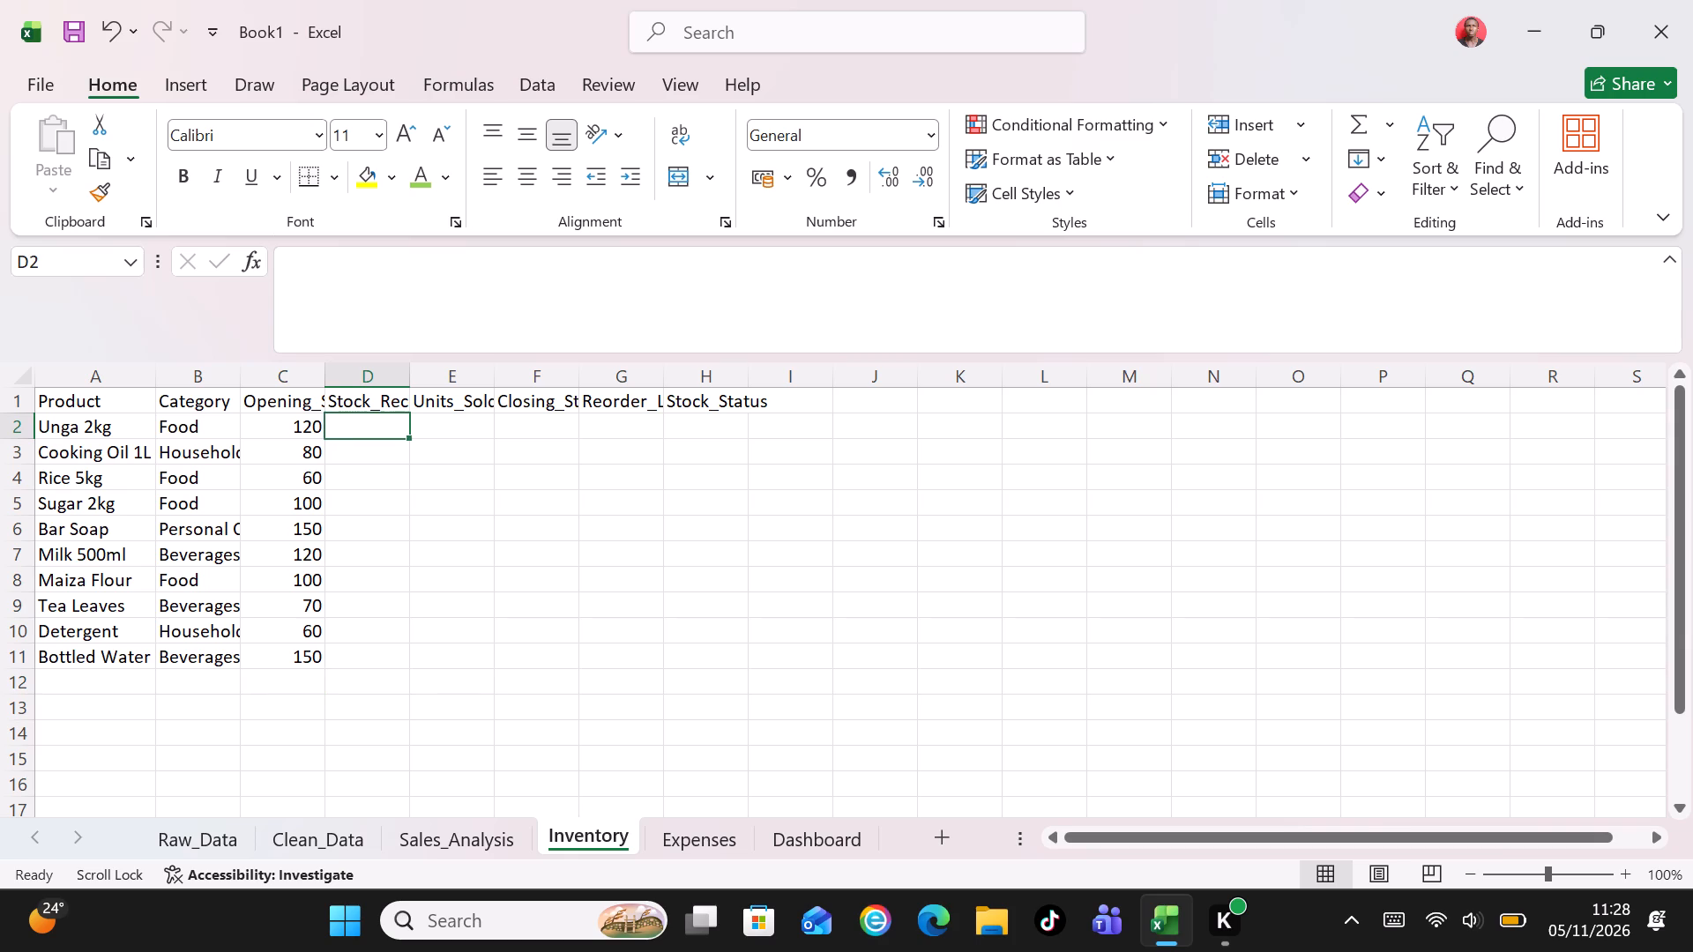
{"action": "type", "text": "100"}
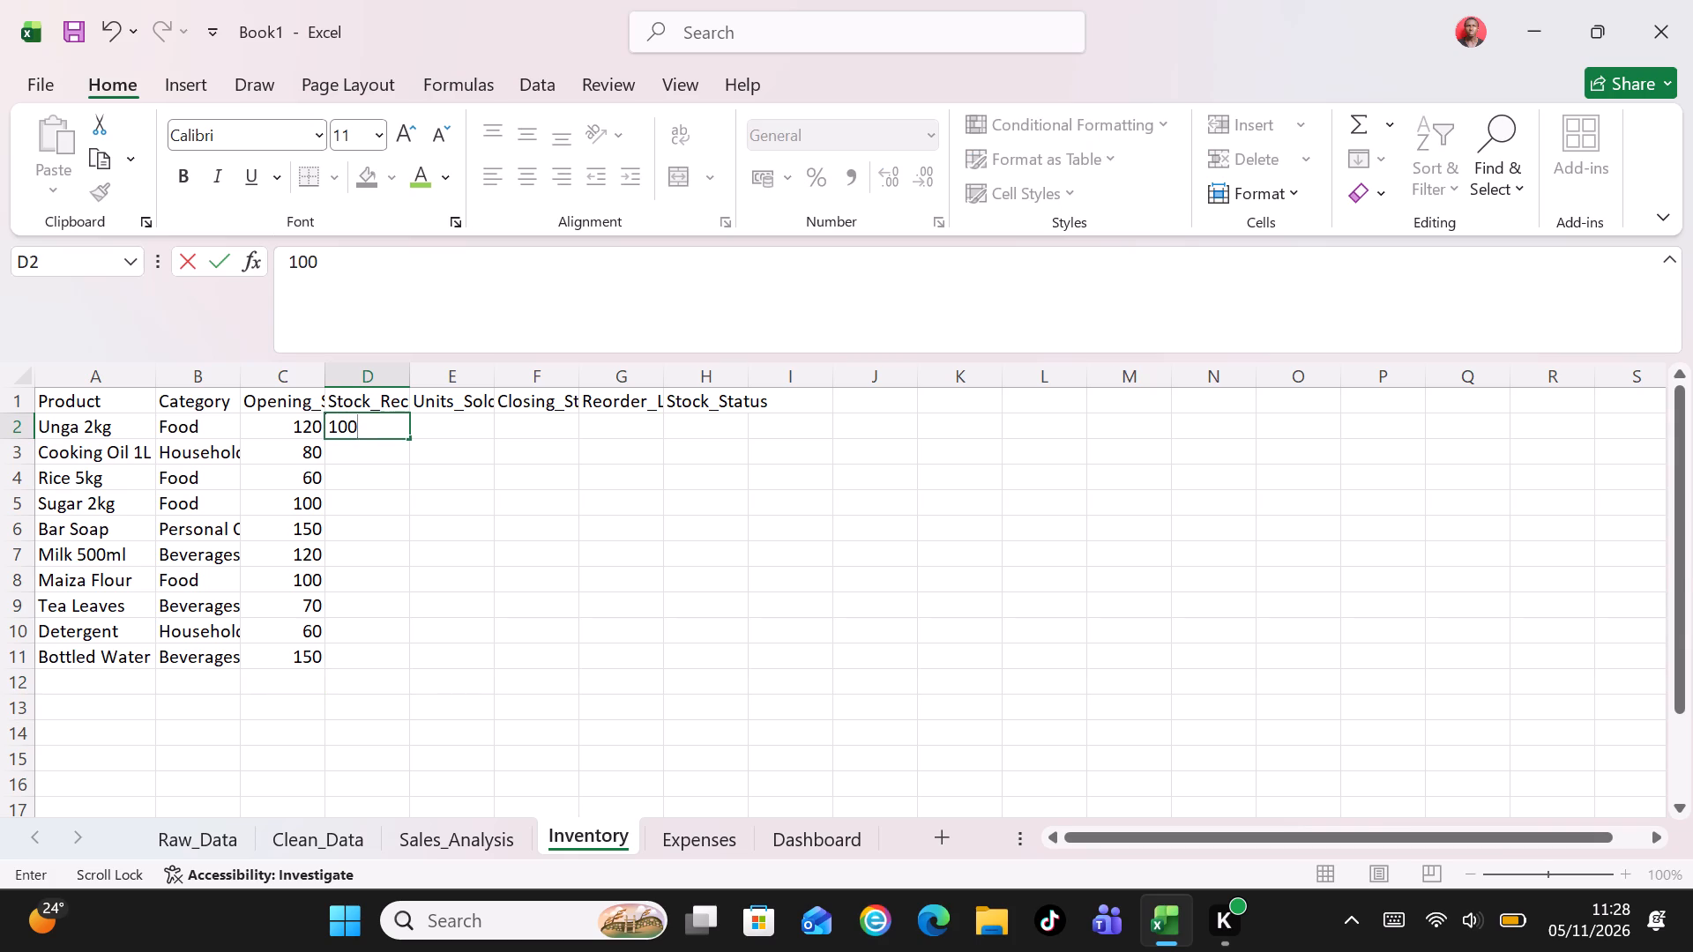
{"action": "key", "text": "Return"}
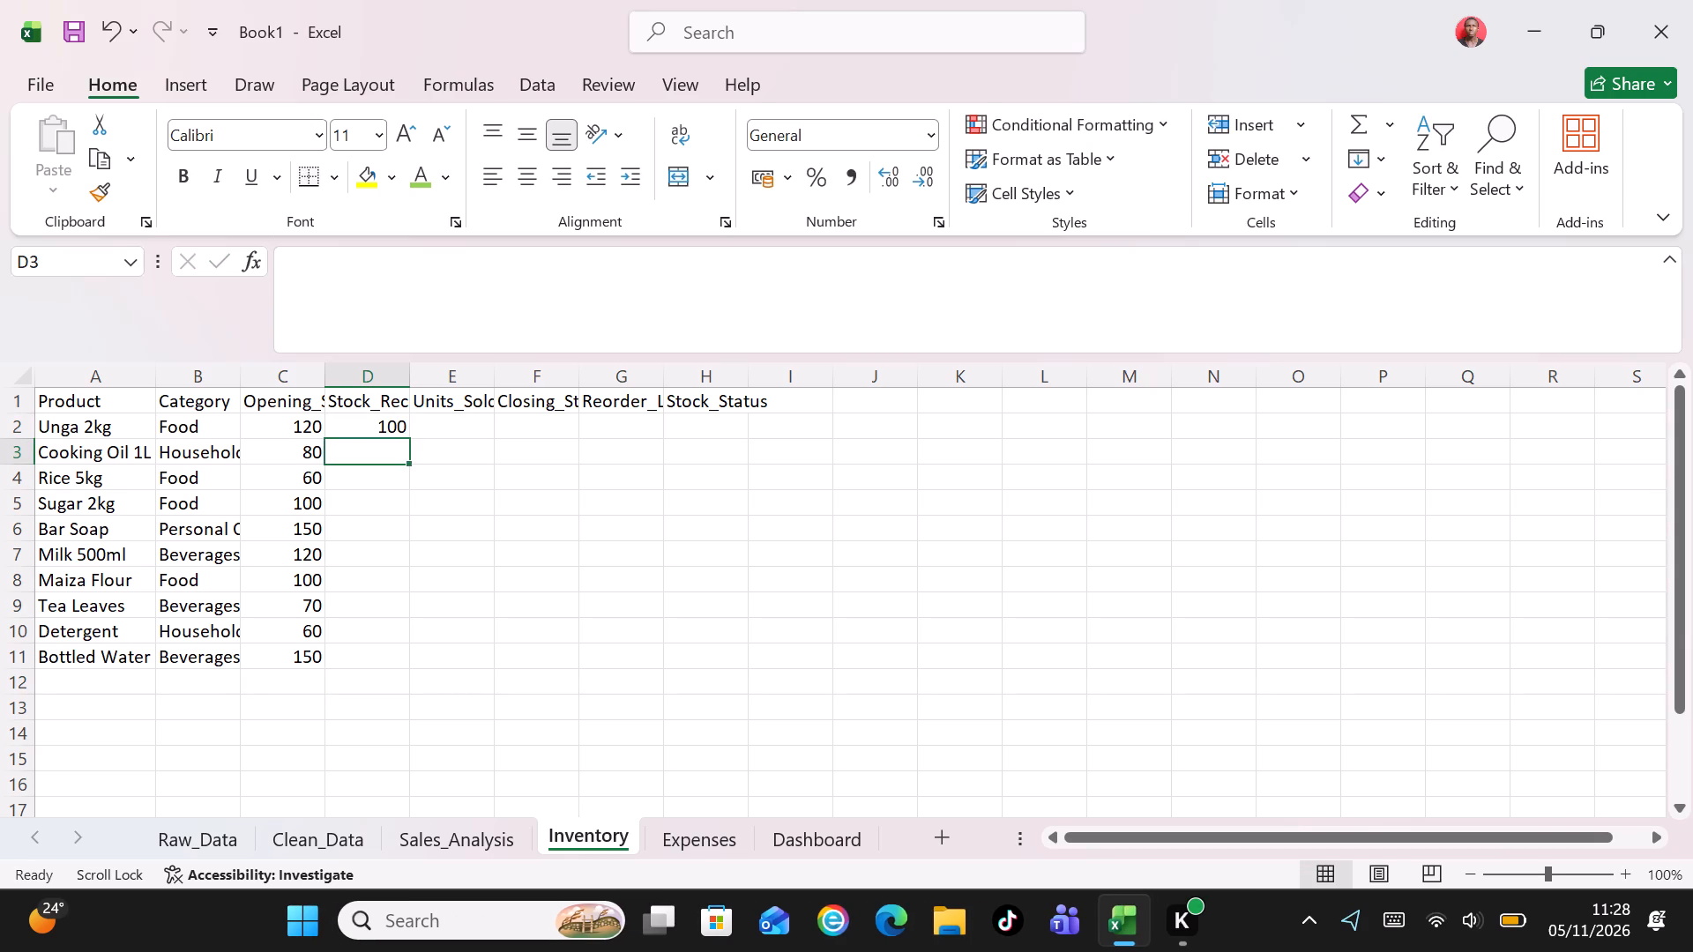
{"action": "type", "text": "50"}
{"action": "key", "text": "Return"}
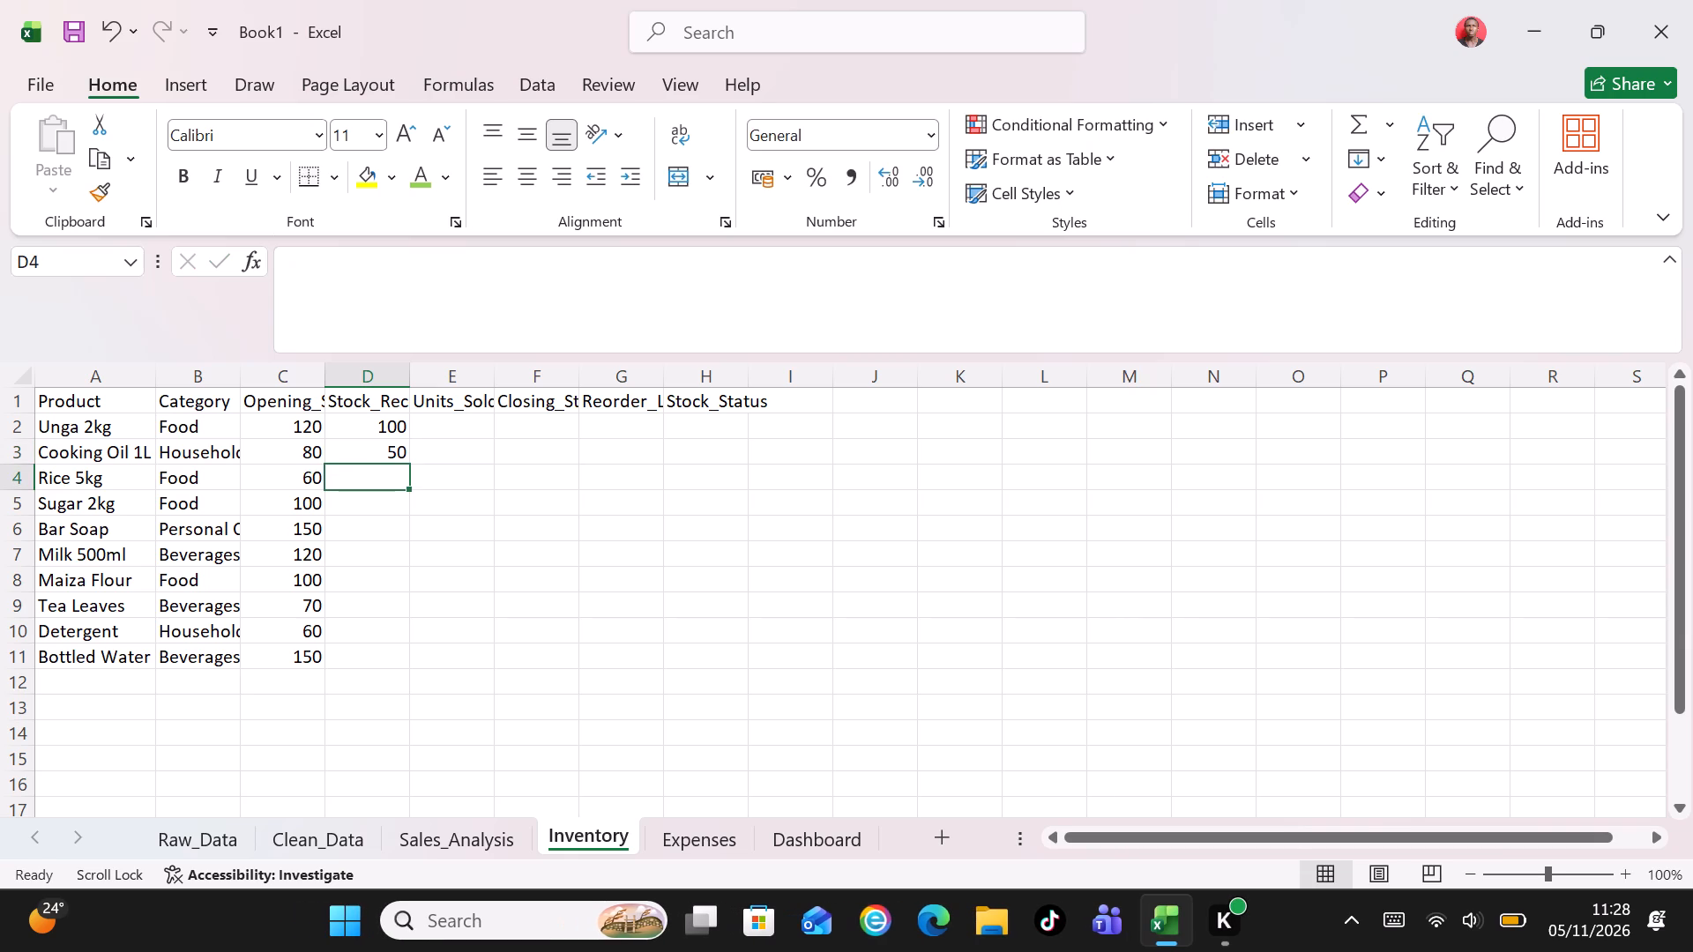
{"action": "type", "text": "20"}
{"action": "key", "text": "Return"}
{"action": "type", "text": "50"}
{"action": "key", "text": "Return"}
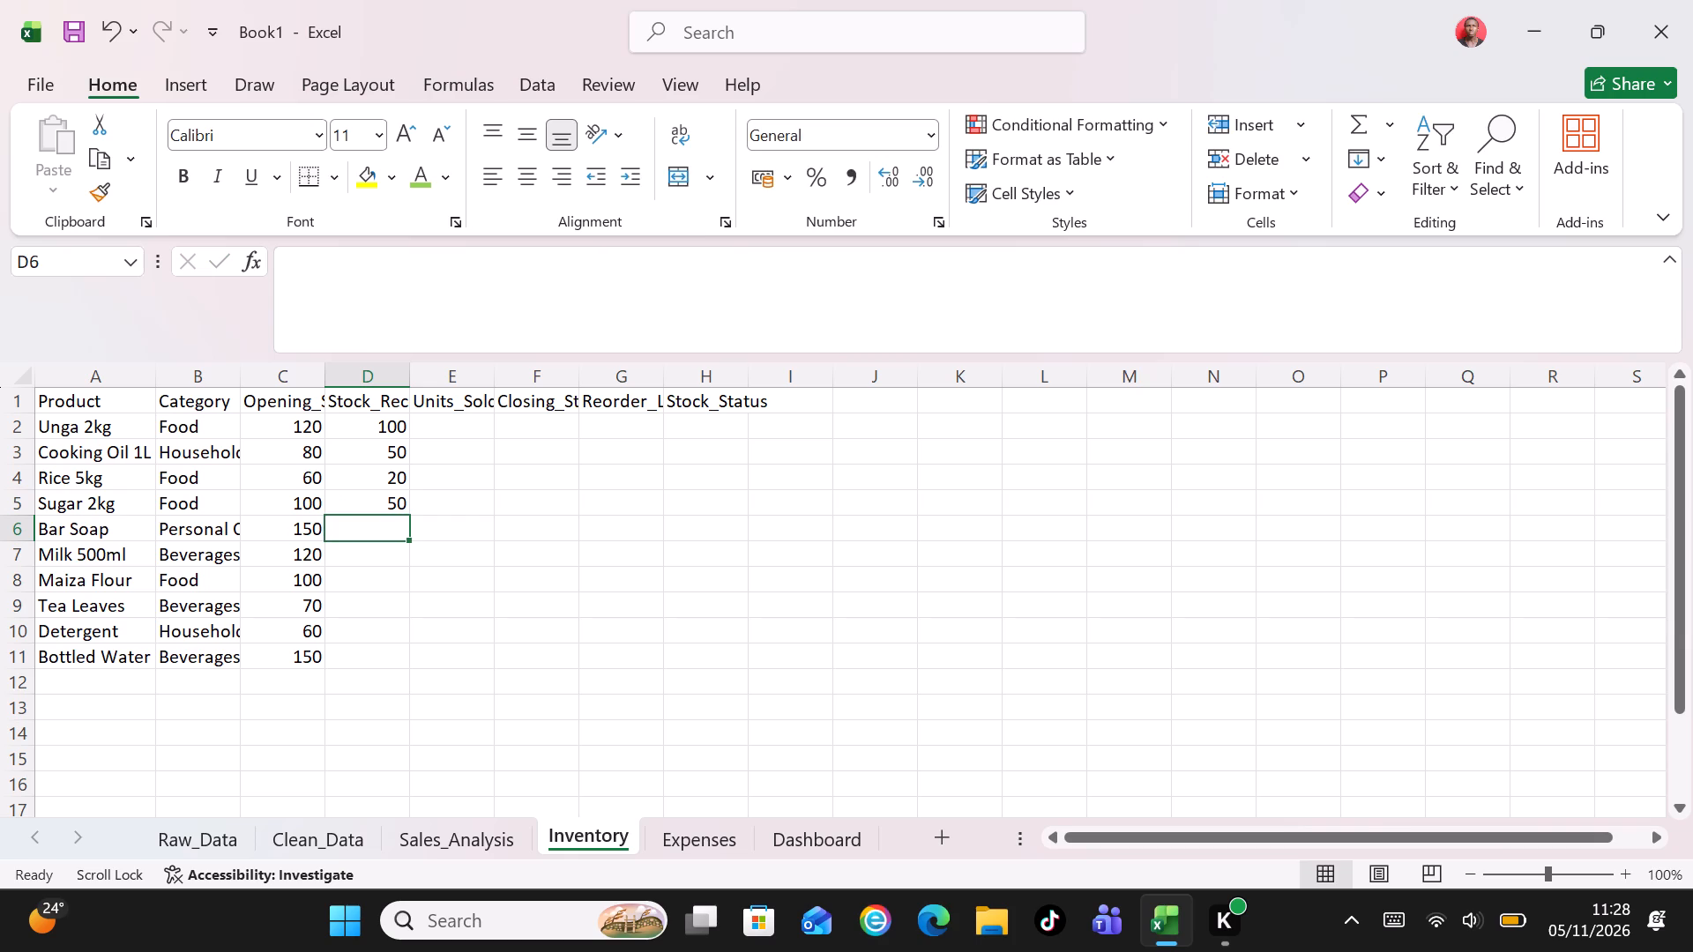
Enter the received stock figures 50 for Bar Soap, 80 for Milk 500ml and 50 for Maiza Flour in D6 to D8.
{"action": "type", "text": "50"}
{"action": "key", "text": "Return"}
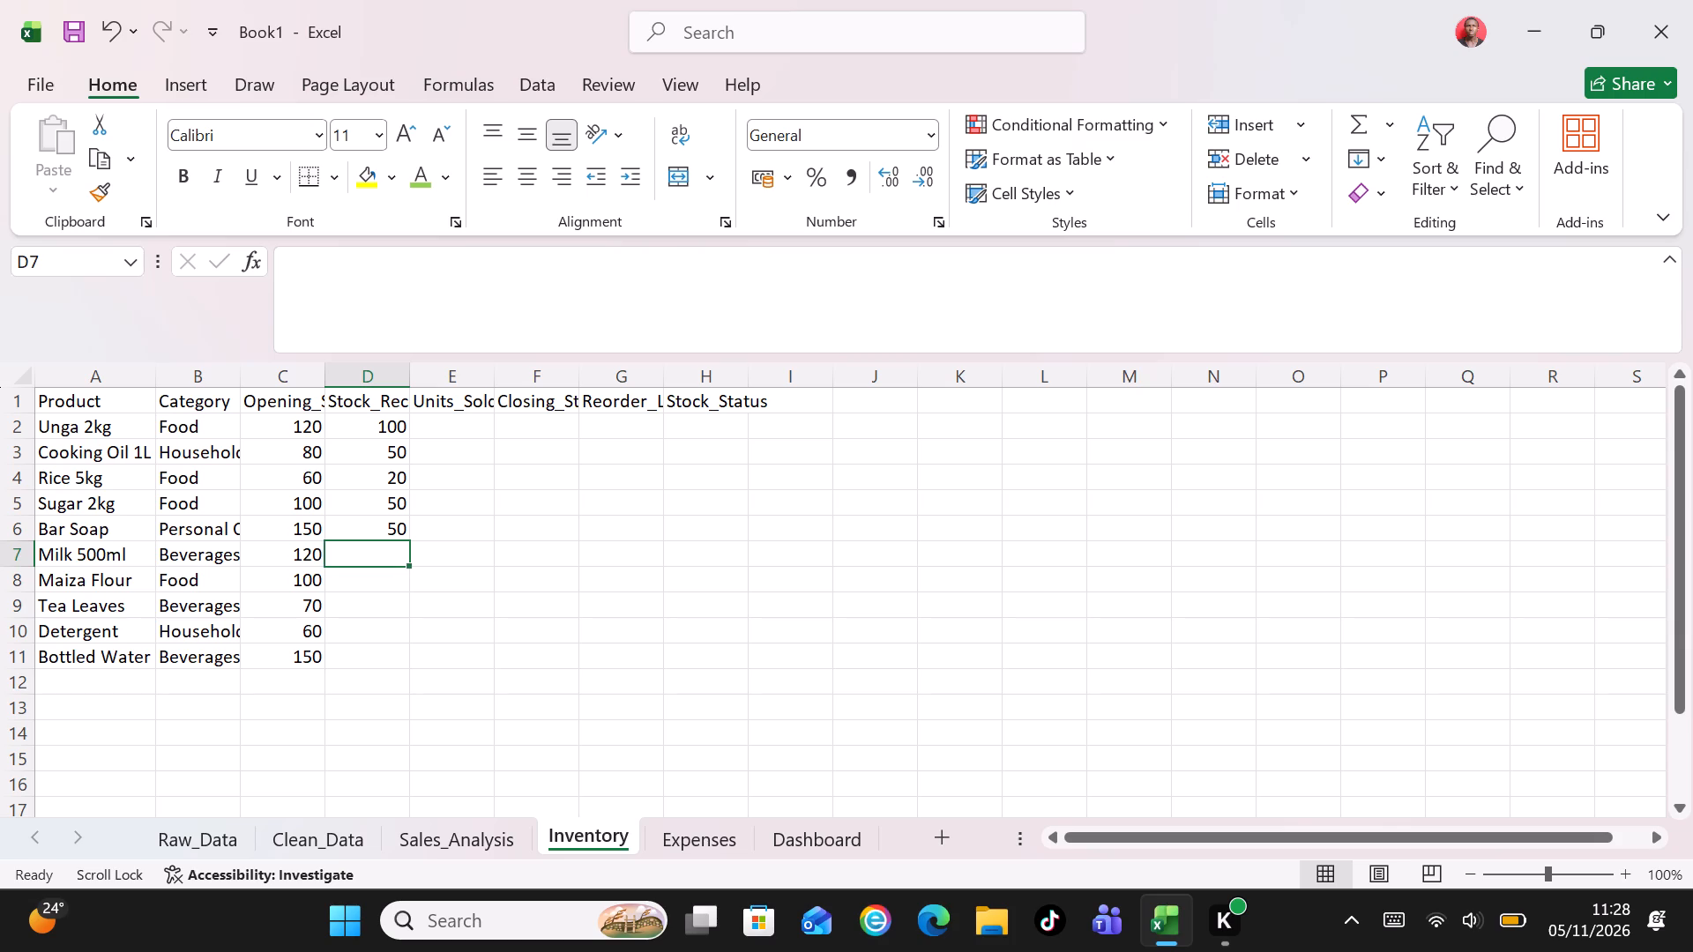
{"action": "type", "text": "80"}
{"action": "key", "text": "Return"}
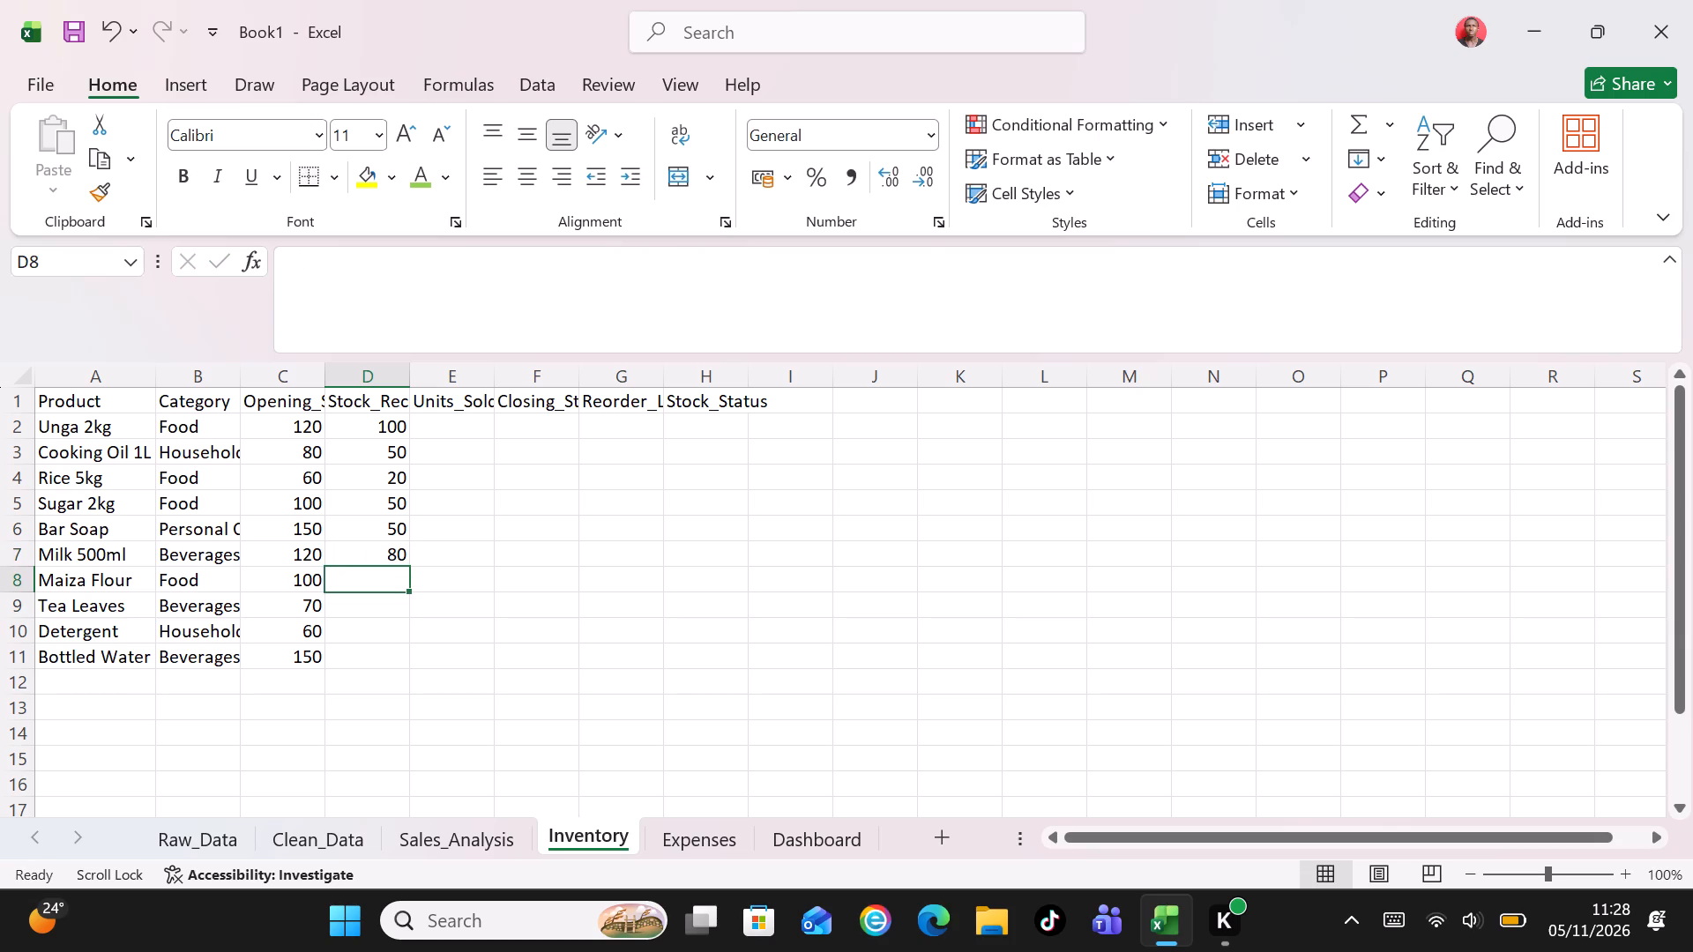
{"action": "type", "text": "50"}
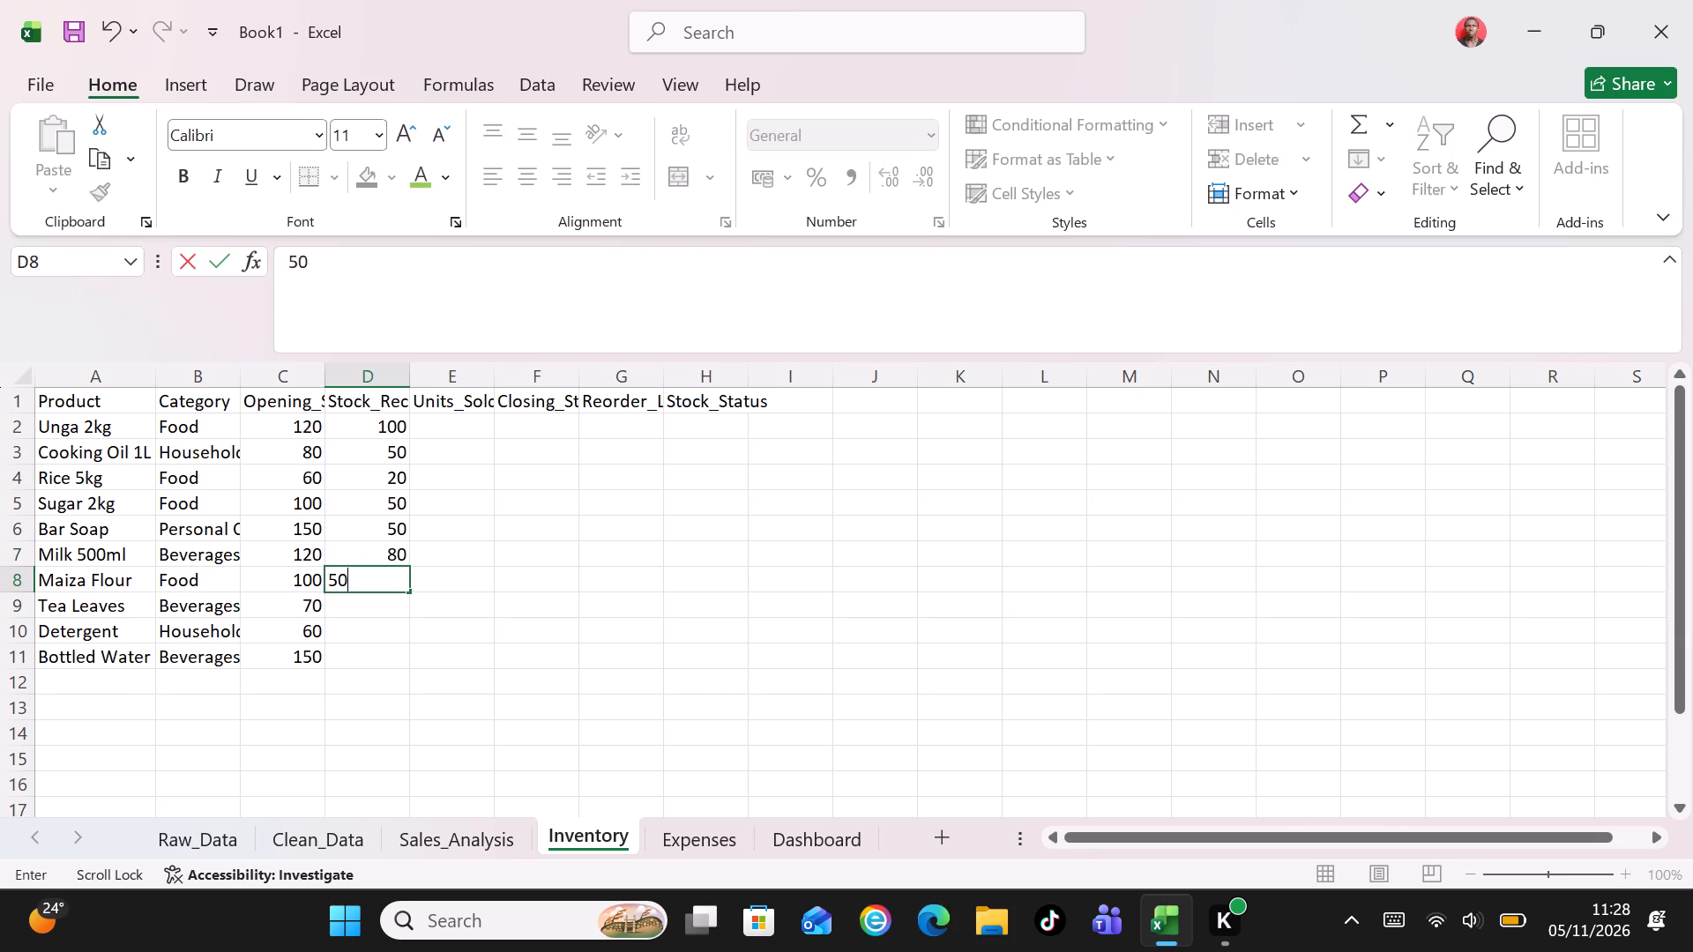
{"action": "key", "text": "Return"}
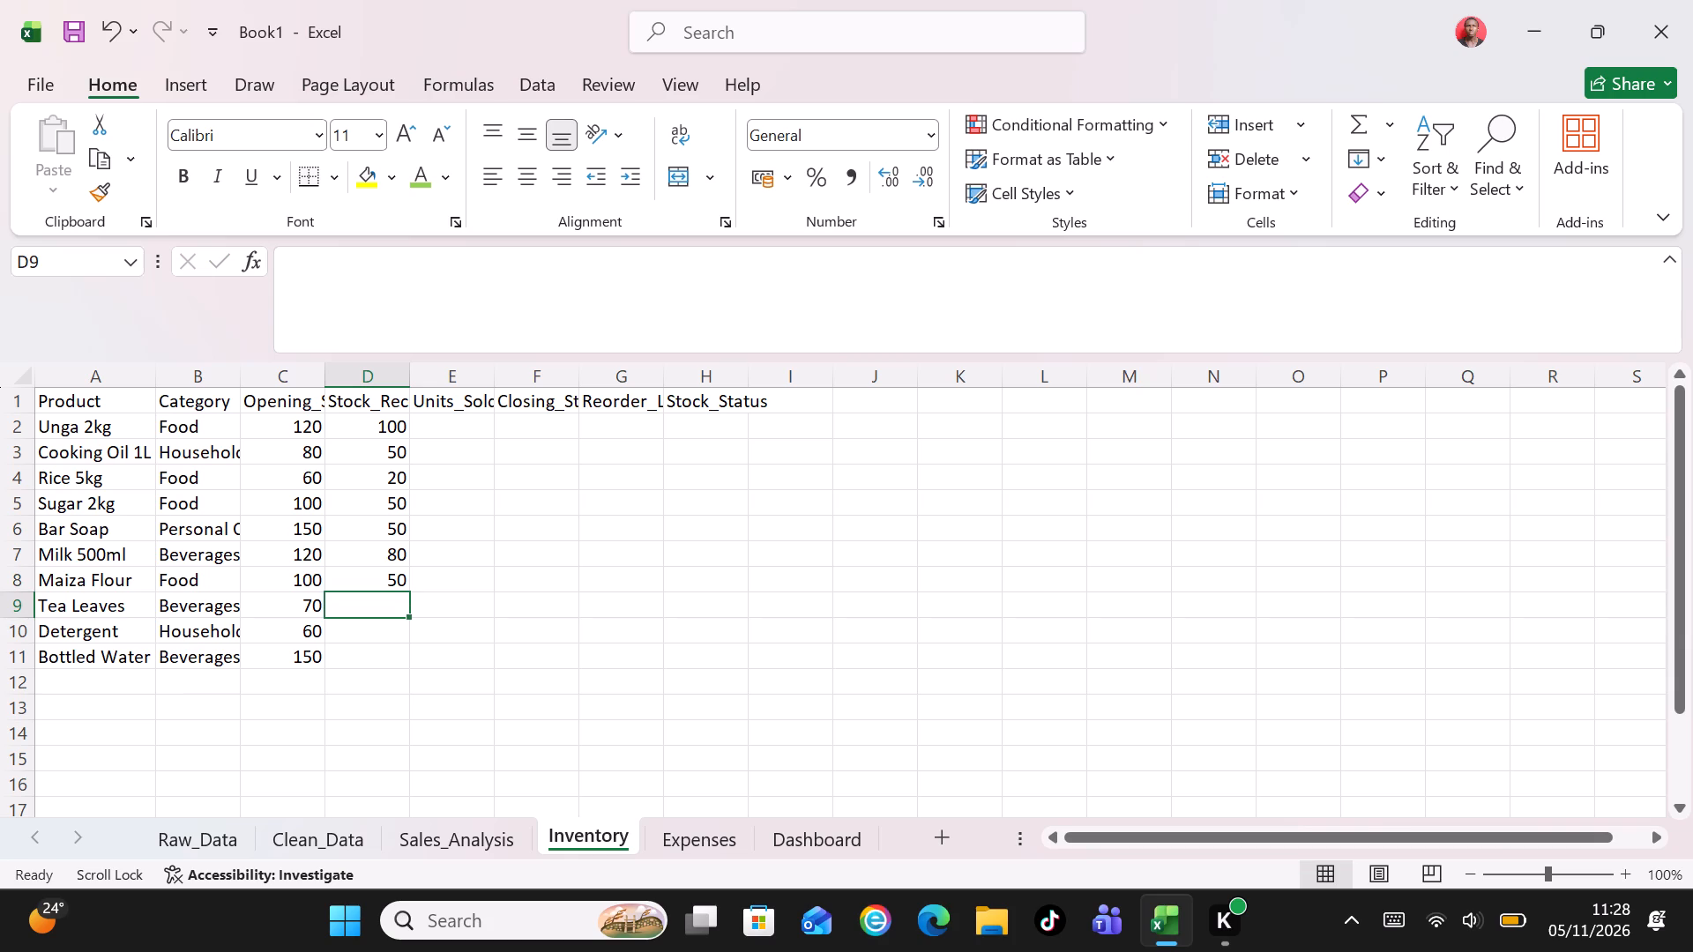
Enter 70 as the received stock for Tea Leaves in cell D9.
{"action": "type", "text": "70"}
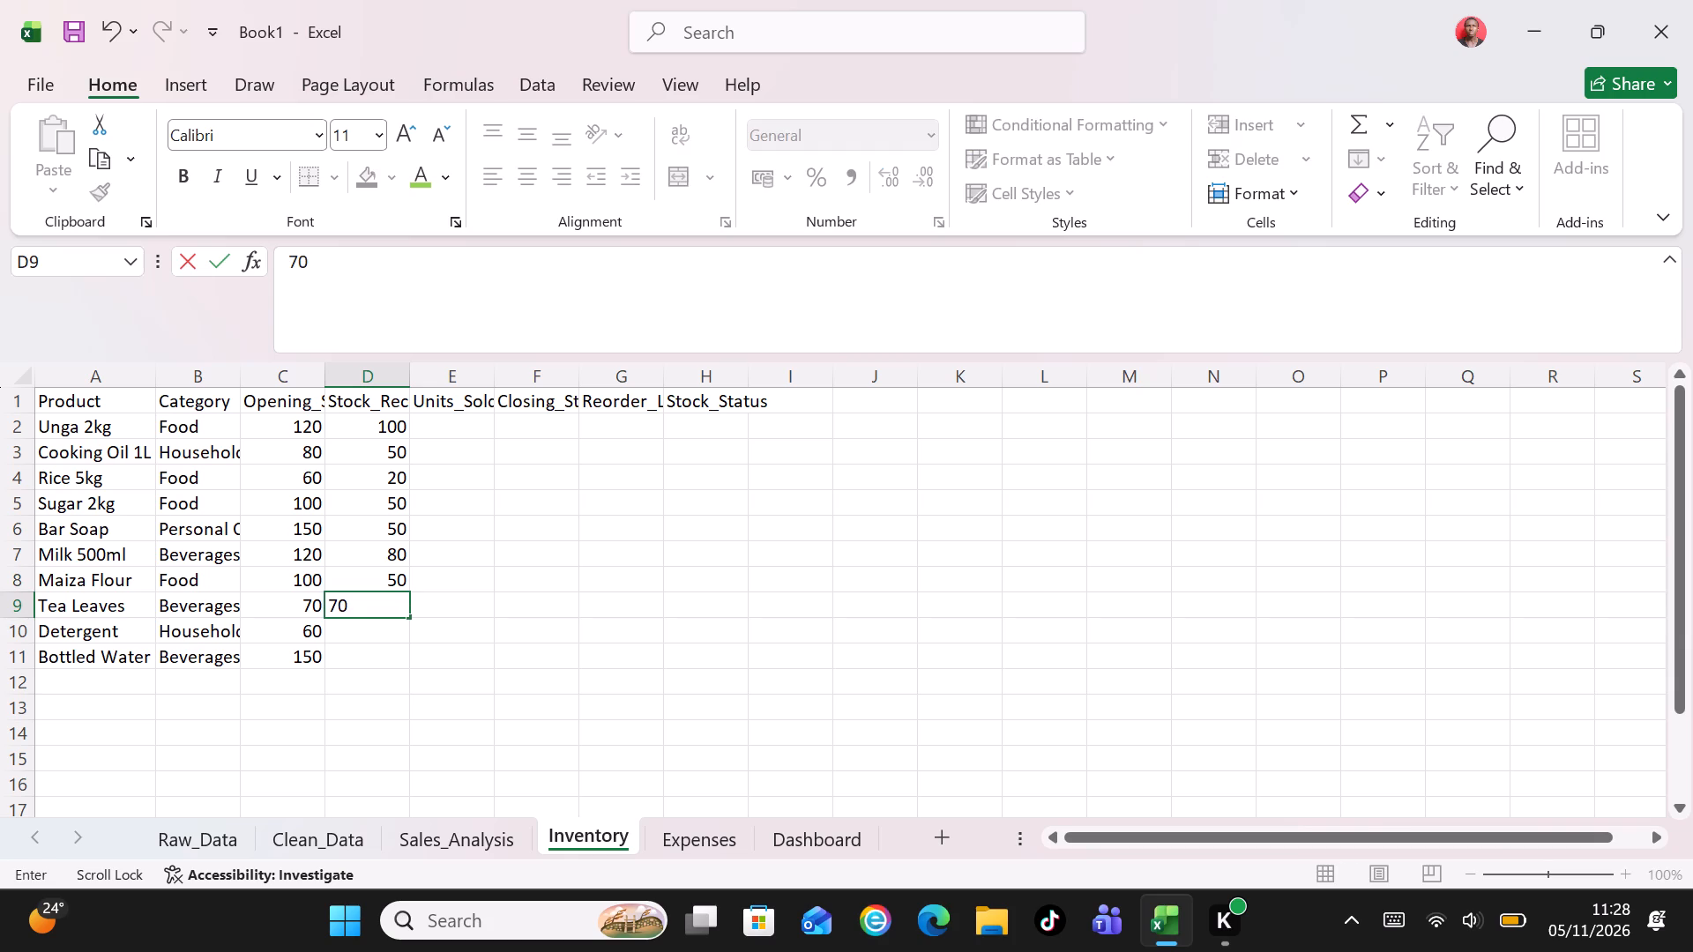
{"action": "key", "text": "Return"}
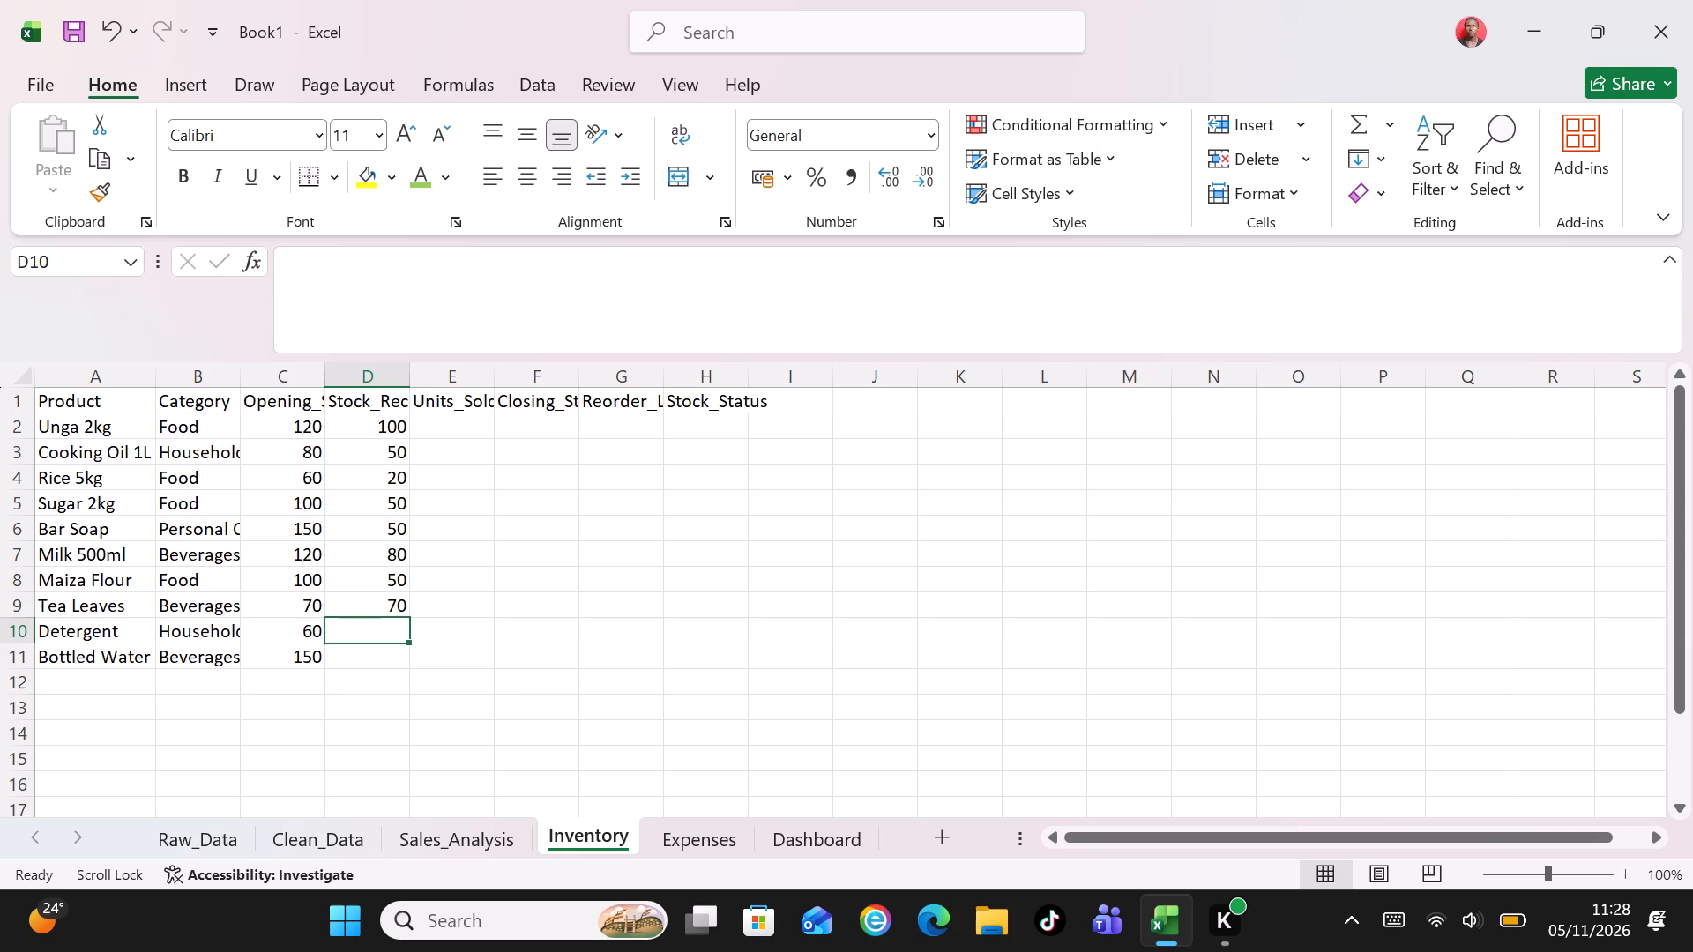
Set the received stock to 20 for Tea Leaves in D9 and 20 for Detergent in D10.
{"action": "key", "text": "shift+Return"}
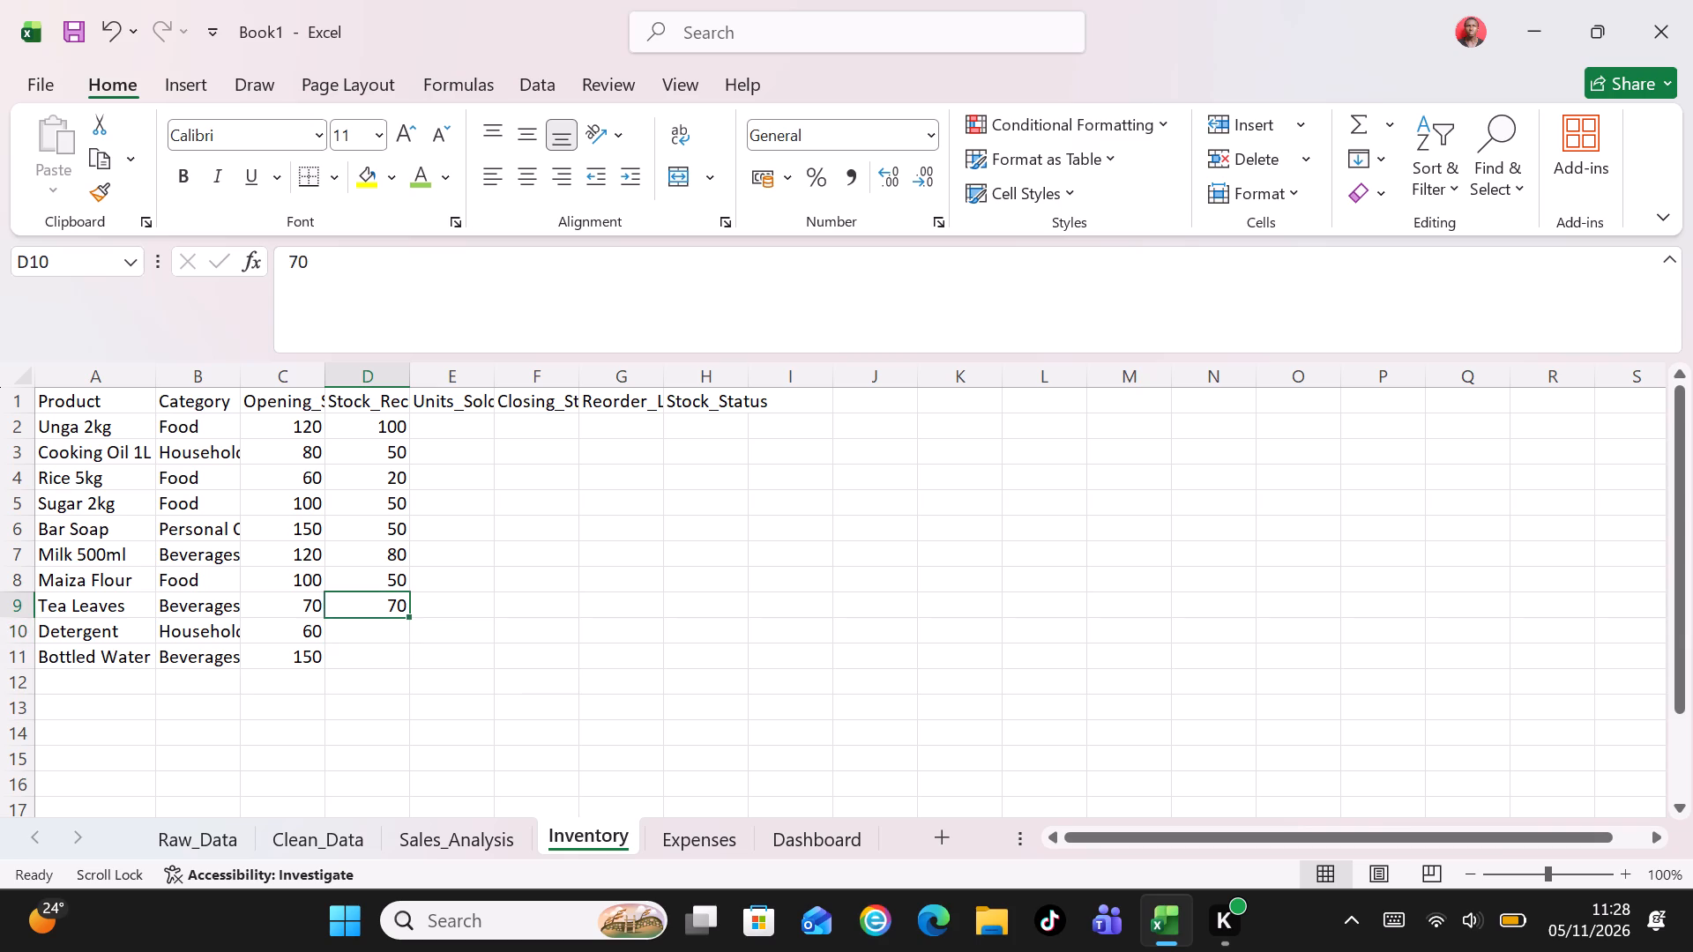
{"action": "type", "text": "20"}
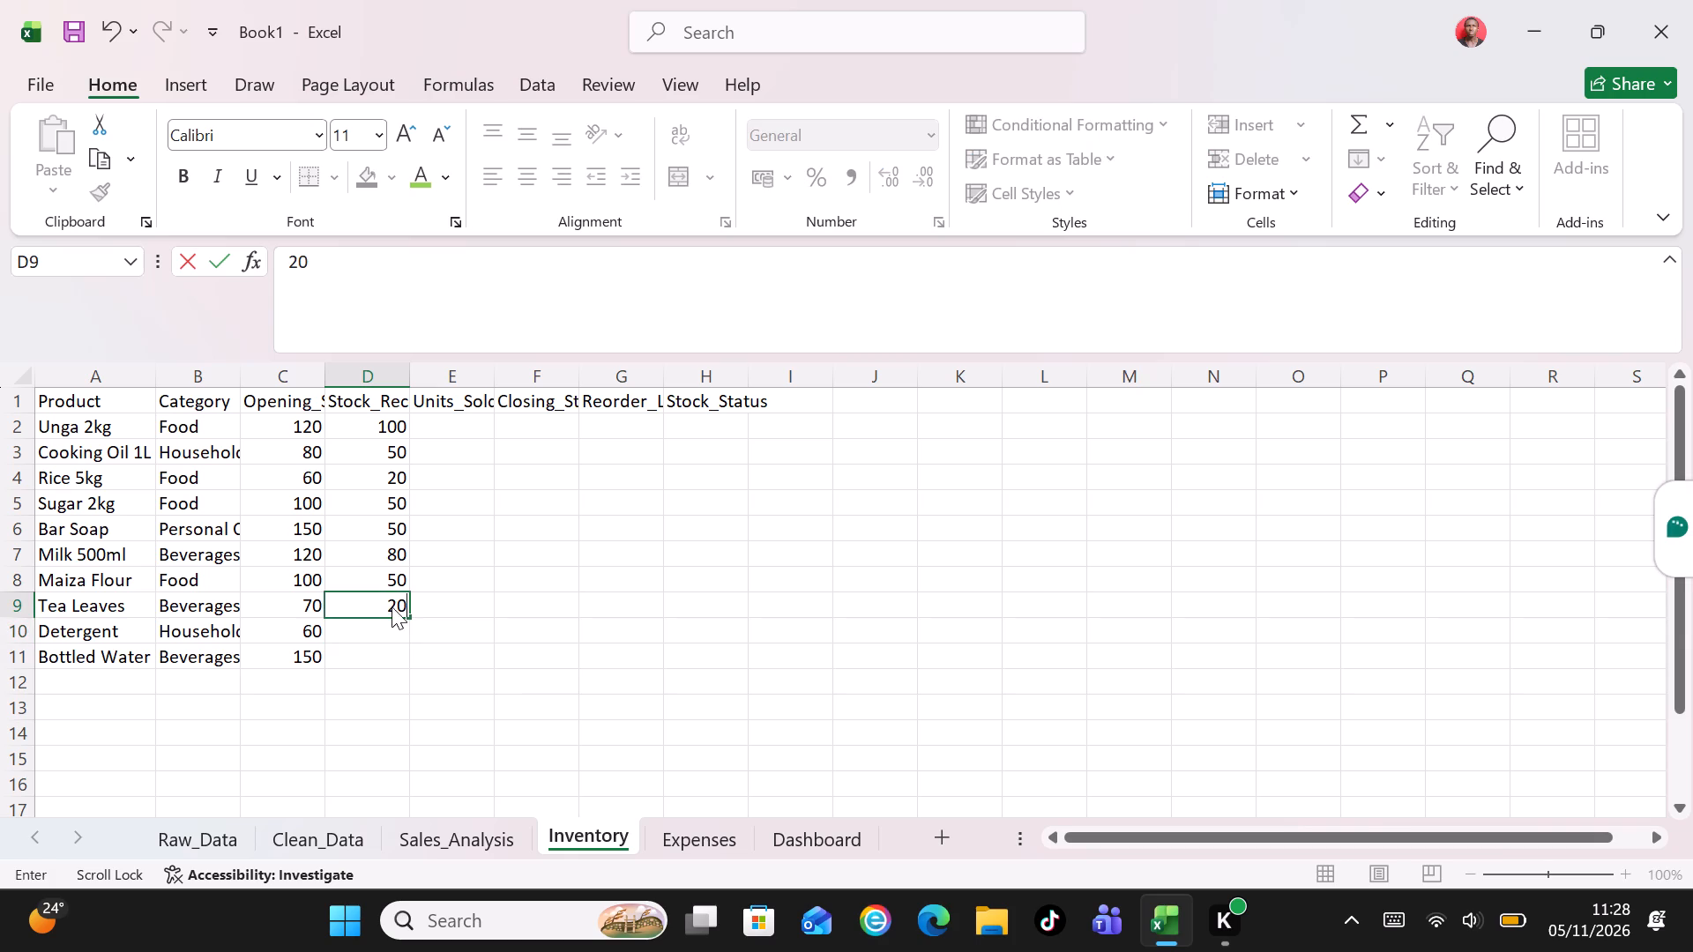
{"action": "key", "text": "Return"}
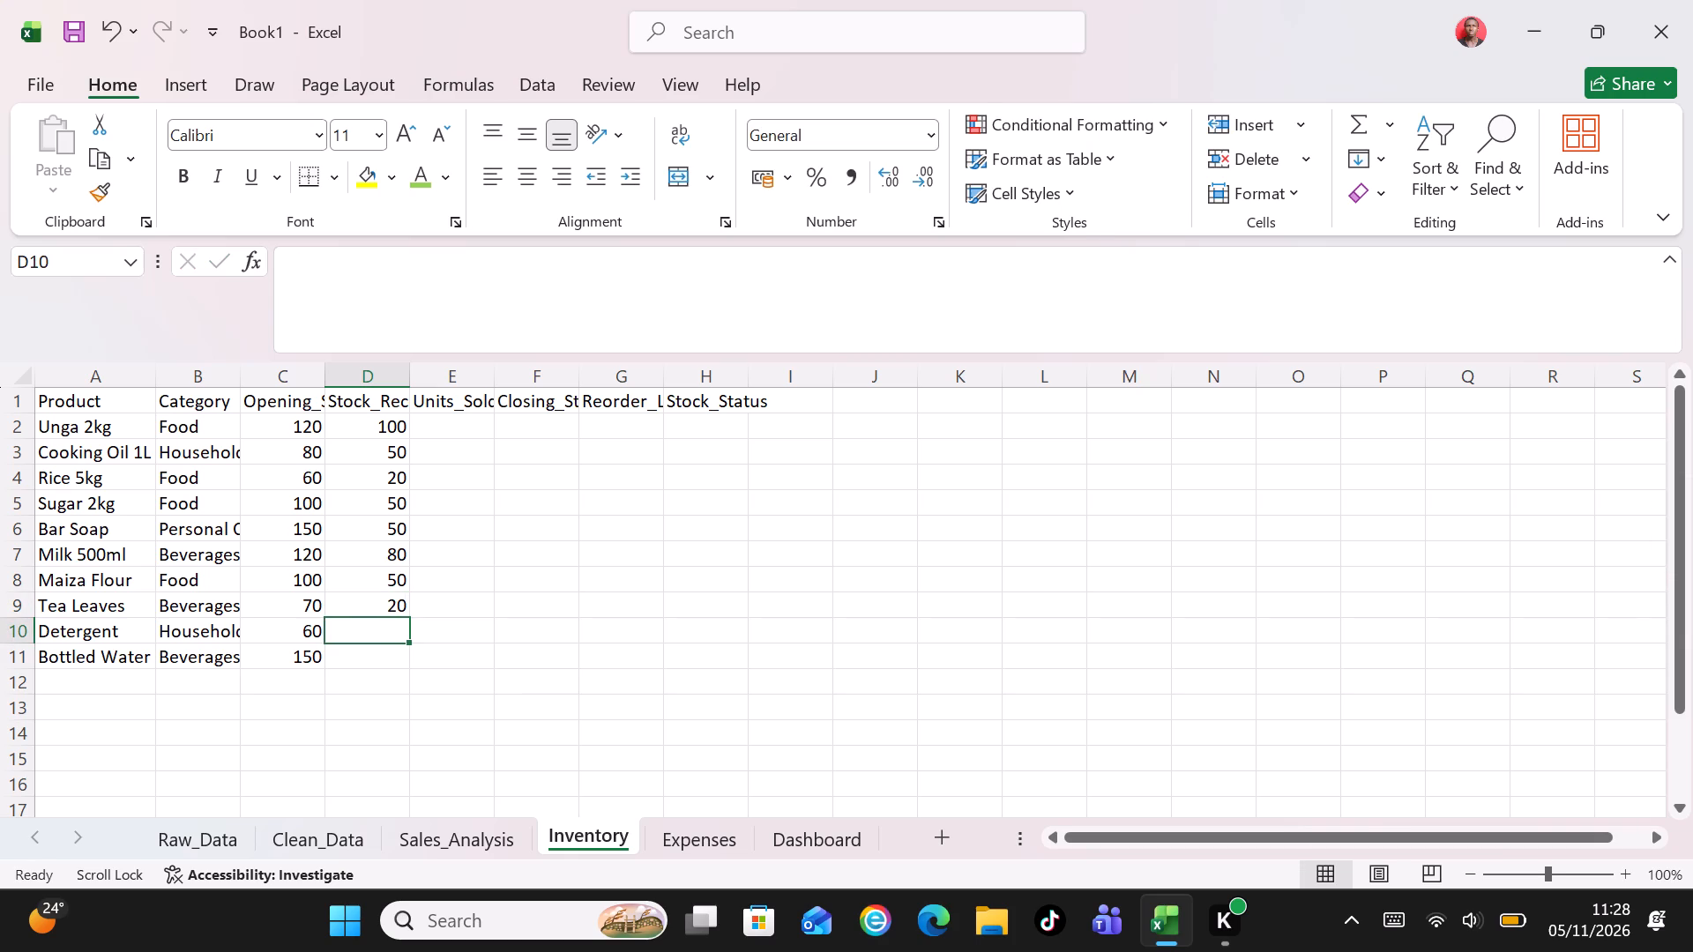
{"action": "type", "text": "20"}
{"action": "key", "text": "Return"}
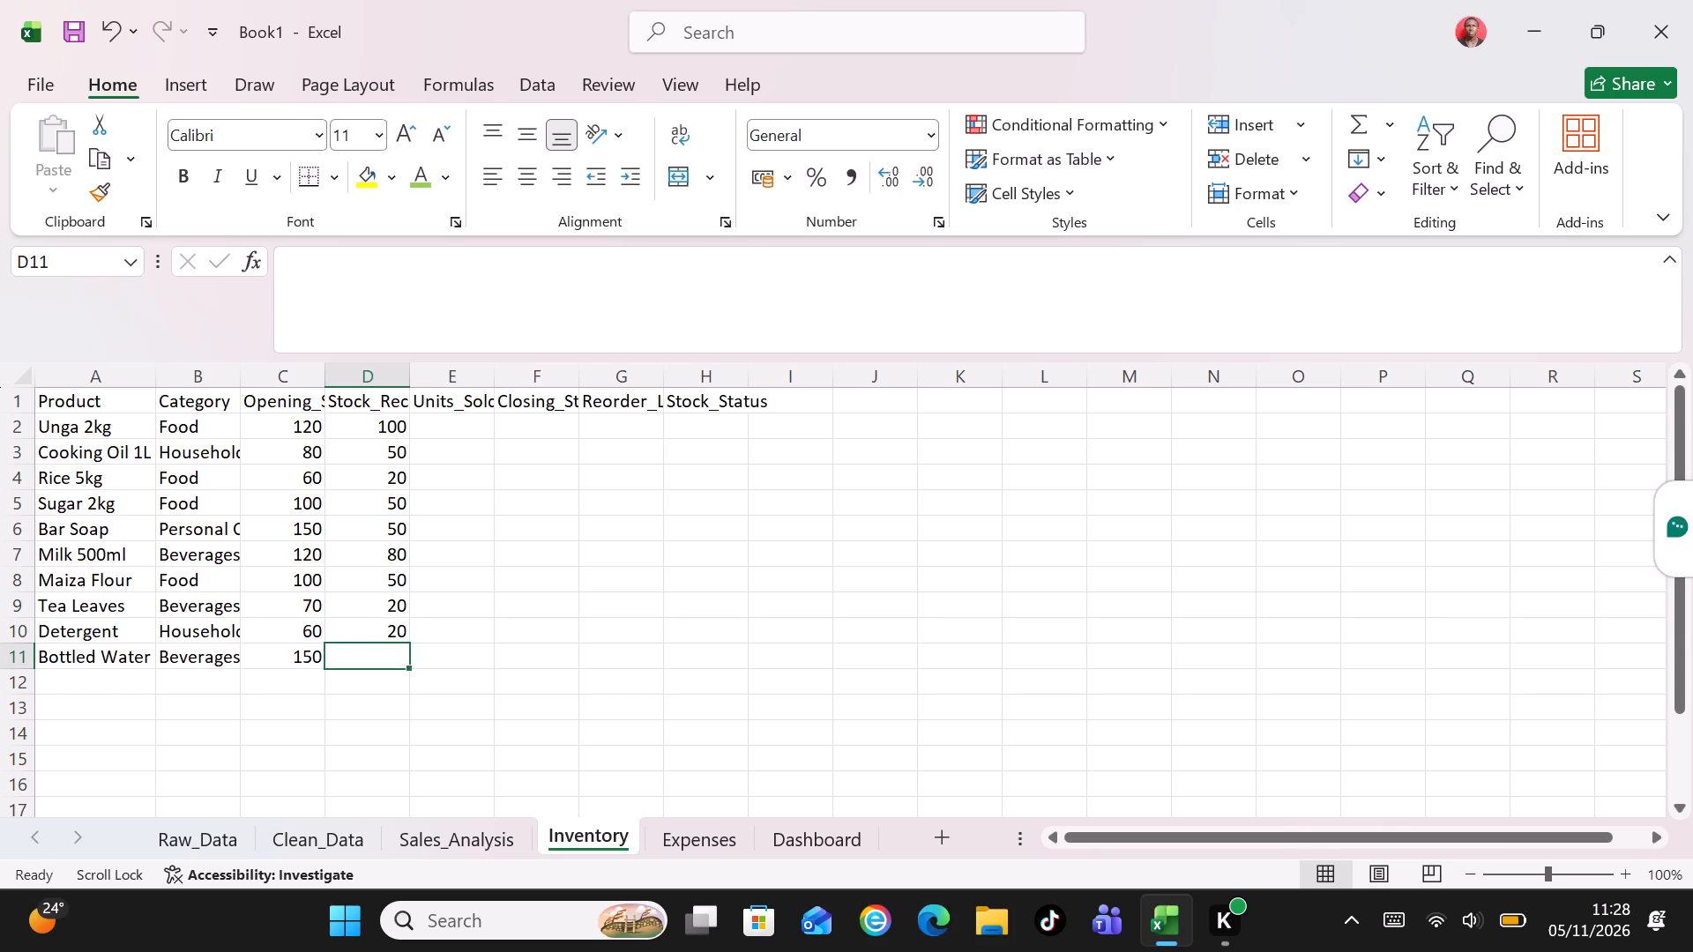
Enter 50 as the received stock for Bottled Water in cell D11.
{"action": "type", "text": "50"}
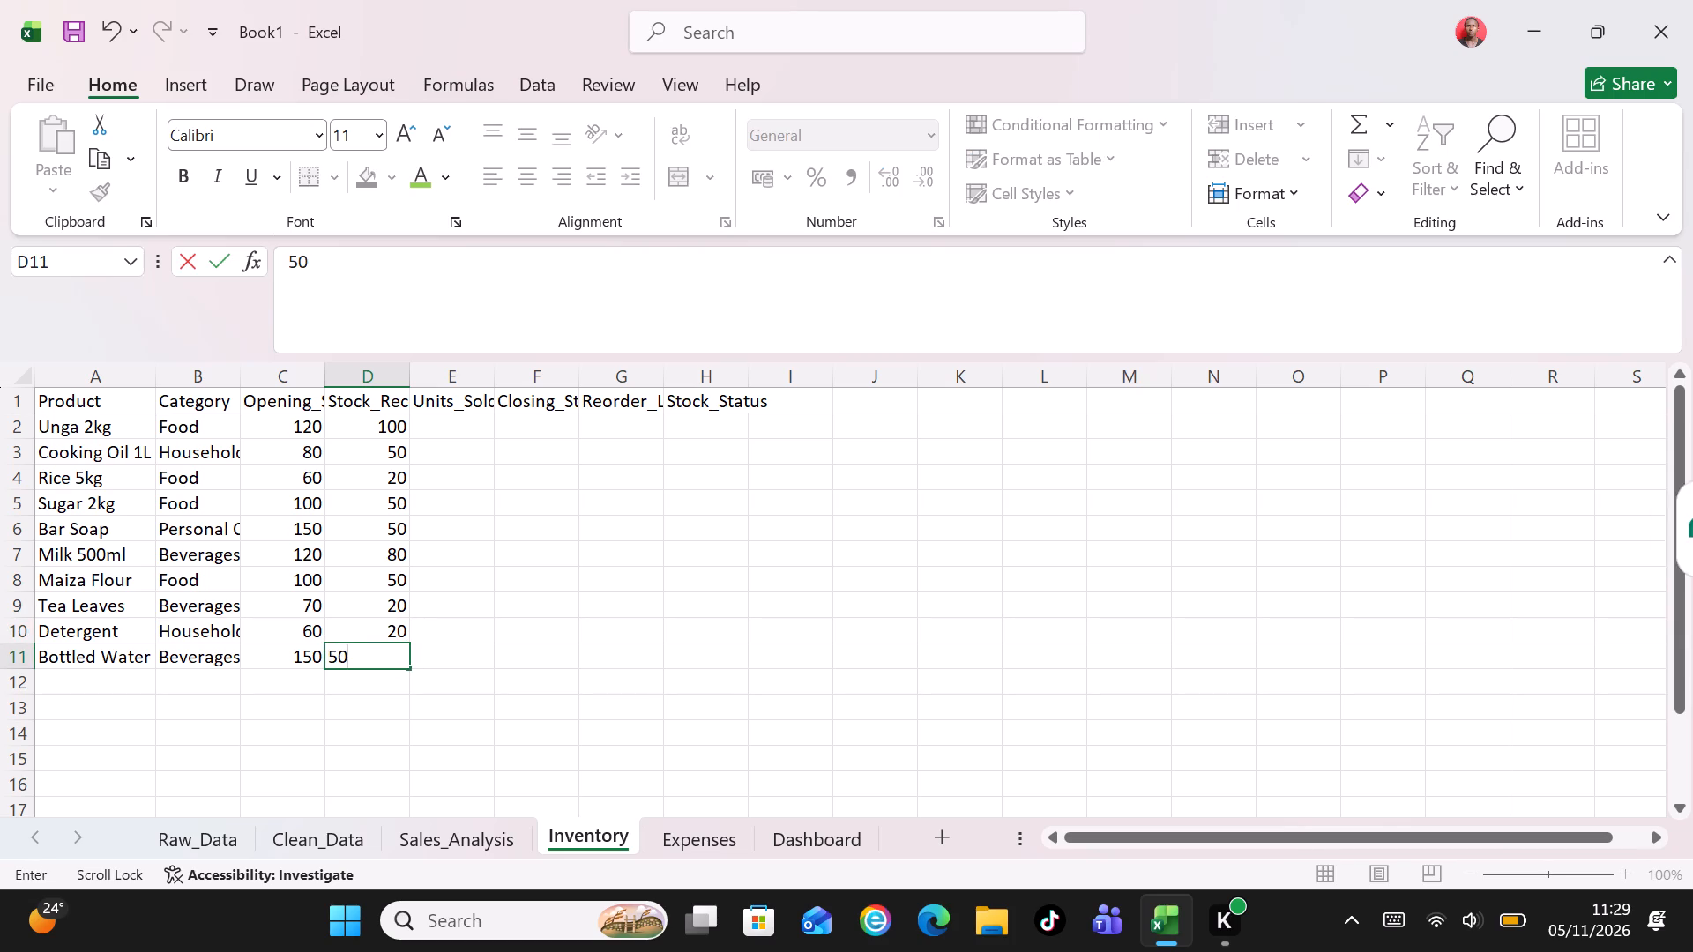
Start a SUMIF formula in cell E2 for the units sold of Unga 2kg, pointing its range to the Sales_Analysis sheet.
{"action": "left_click", "coordinate": [448, 420]}
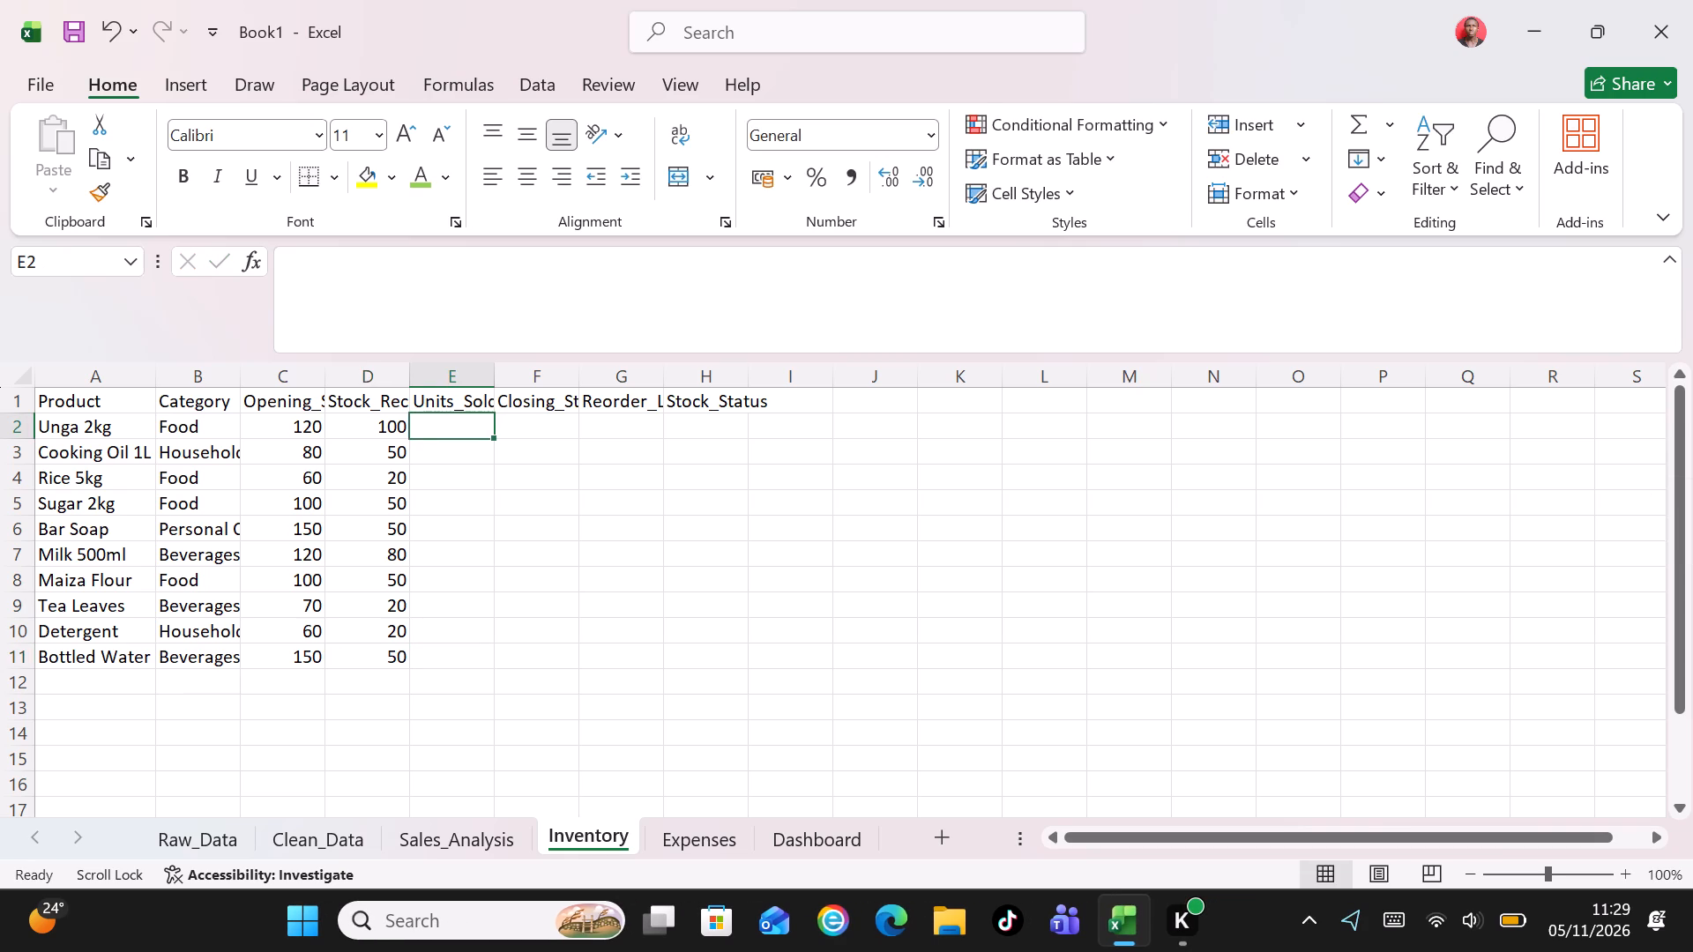
{"action": "type", "text": "=sumif"}
{"action": "key", "text": "BackSpace"}
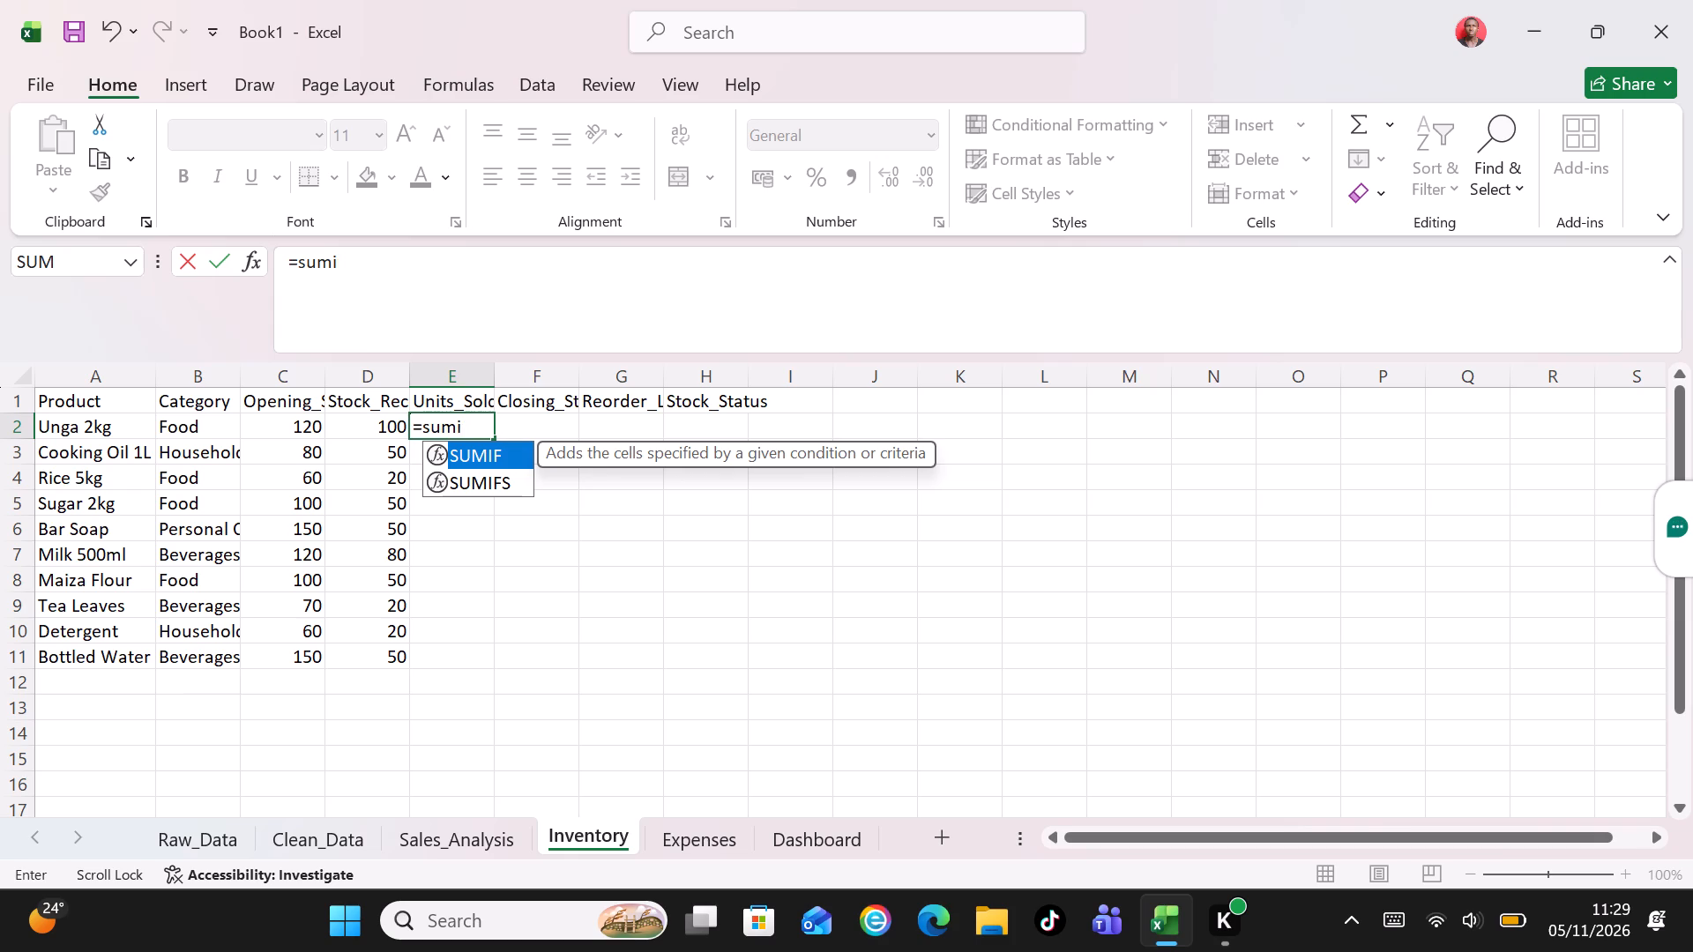
{"action": "key", "text": "BackSpace"}
{"action": "key", "text": "BackSpace"}
{"action": "key", "text": "BackSpace"}
{"action": "key", "text": "BackSpace"}
{"action": "type", "text": "SUMIF"}
{"action": "key", "text": "shift+parenleft"}
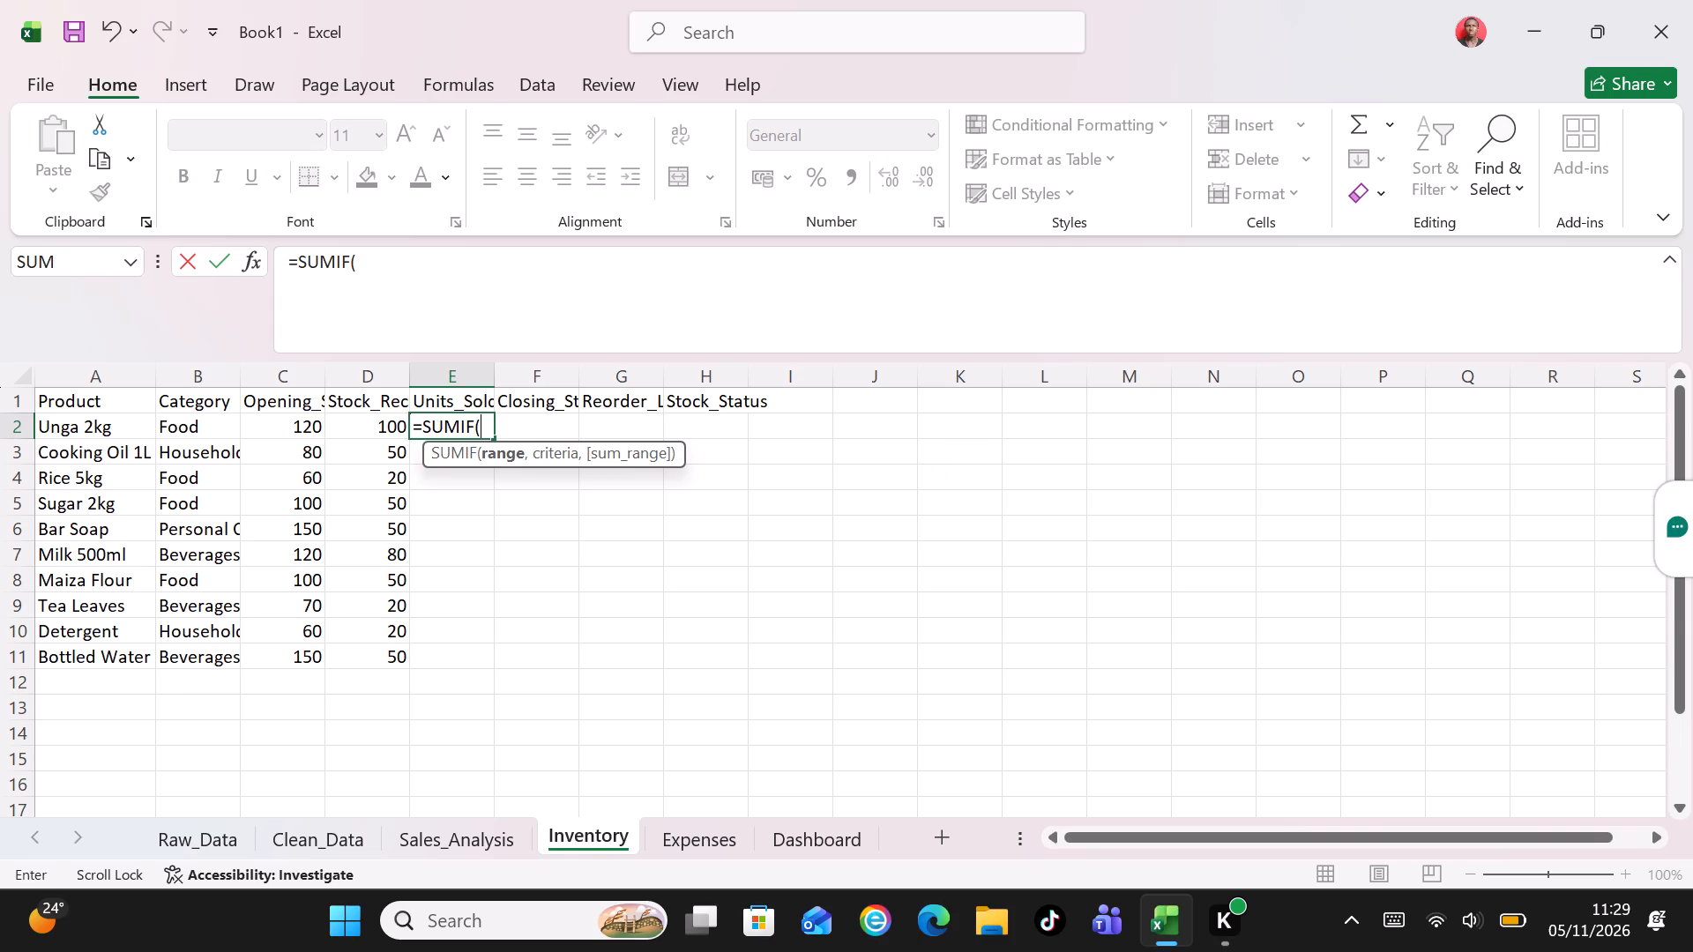
{"action": "key", "text": "s"}
{"action": "type", "text": "ales"}
{"action": "key", "text": "shift+underscore"}
{"action": "key", "text": "shift+a"}
{"action": "type", "text": "nal"}
{"action": "key", "text": "y"}
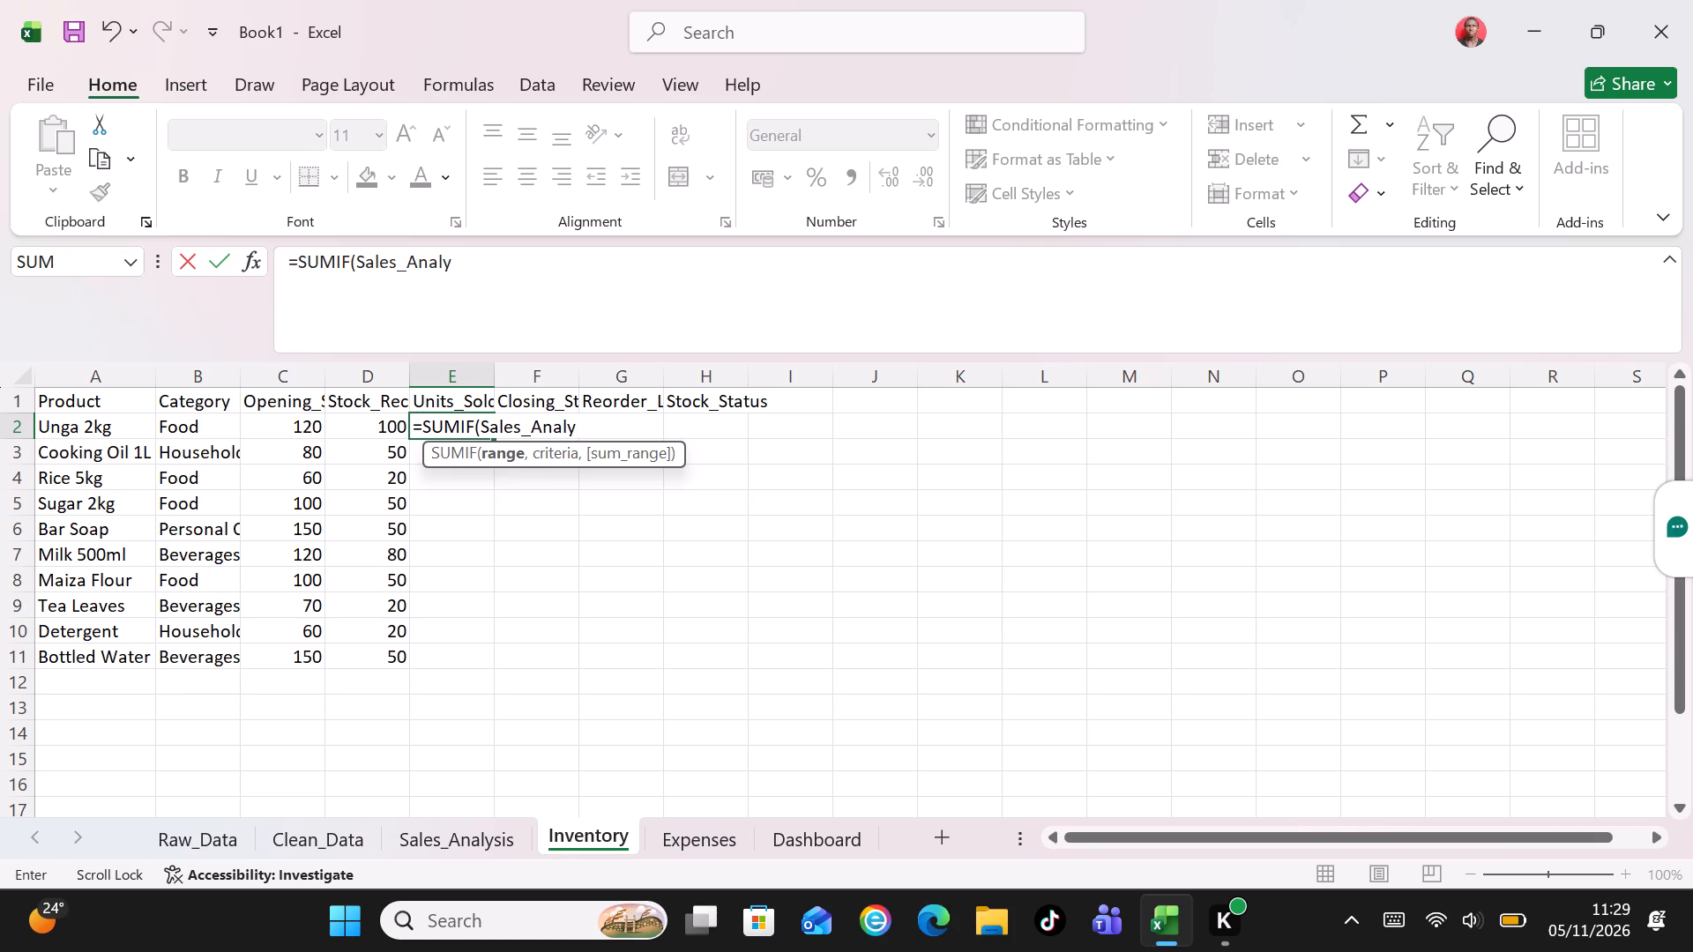
{"action": "type", "text": "sis"}
{"action": "key", "text": "shift+exclam"}
Complete the SUMIF criteria range in E2 with the absolute reference $B$2:$B$26.
{"action": "key", "text": "shift+dollar"}
{"action": "key", "text": "b"}
{"action": "key", "text": "shift+dollar"}
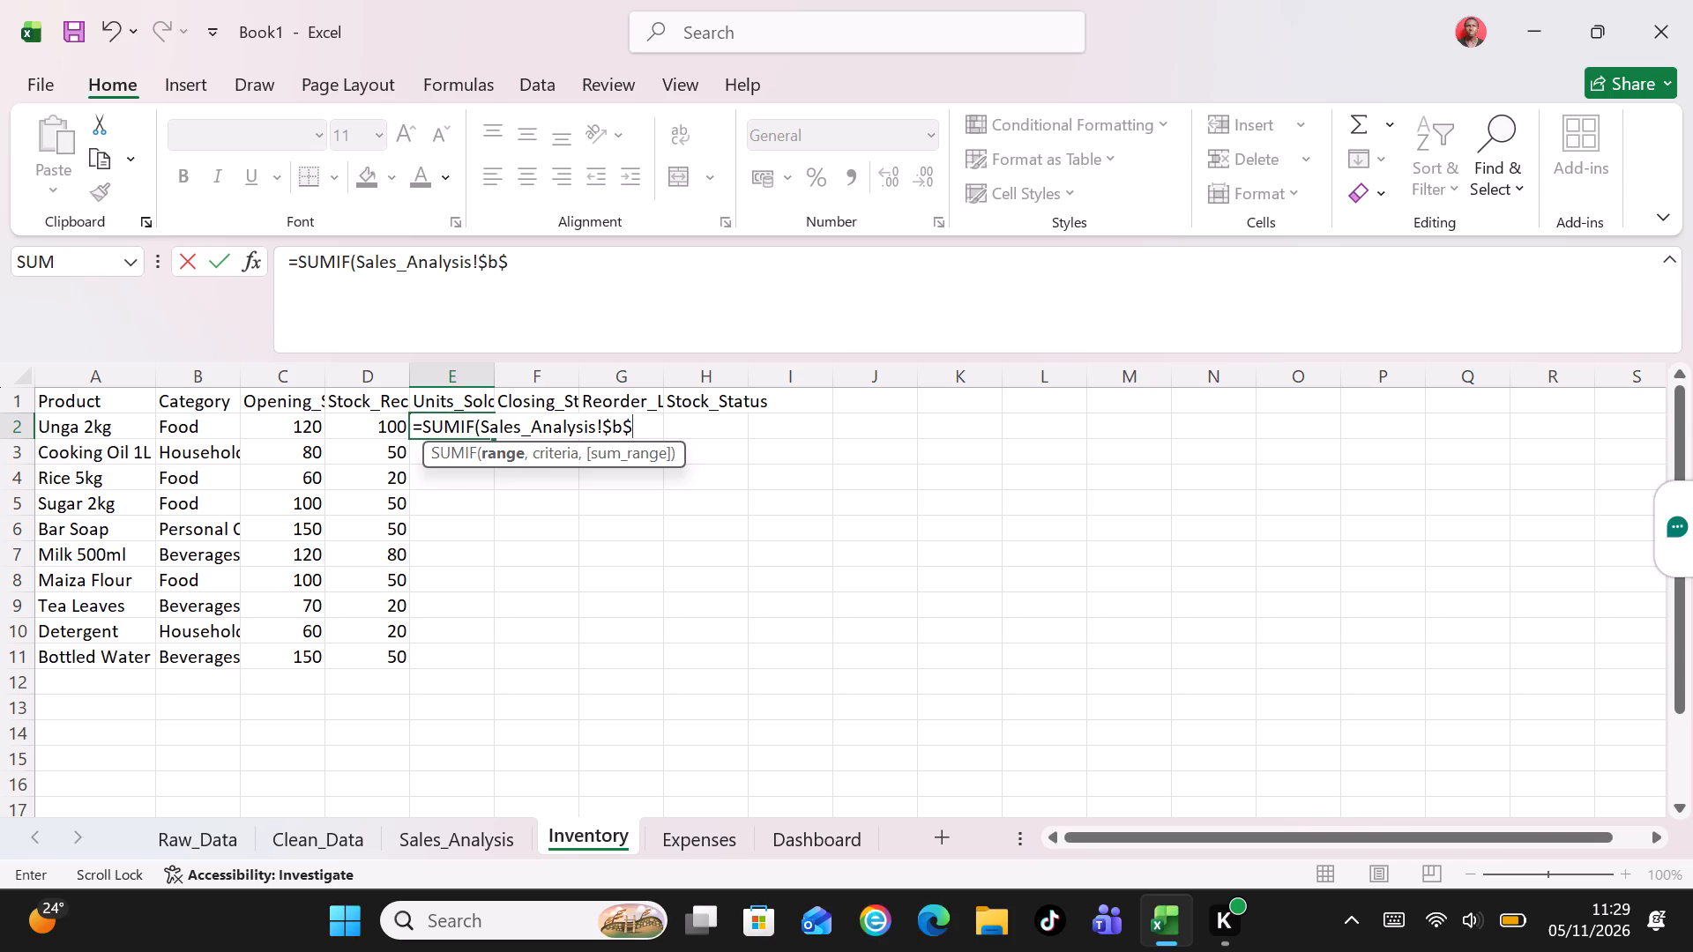
{"action": "key", "text": "BackSpace"}
{"action": "key", "text": "BackSpace"}
{"action": "key", "text": "b"}
{"action": "key", "text": "shift+dollar"}
{"action": "key", "text": "2"}
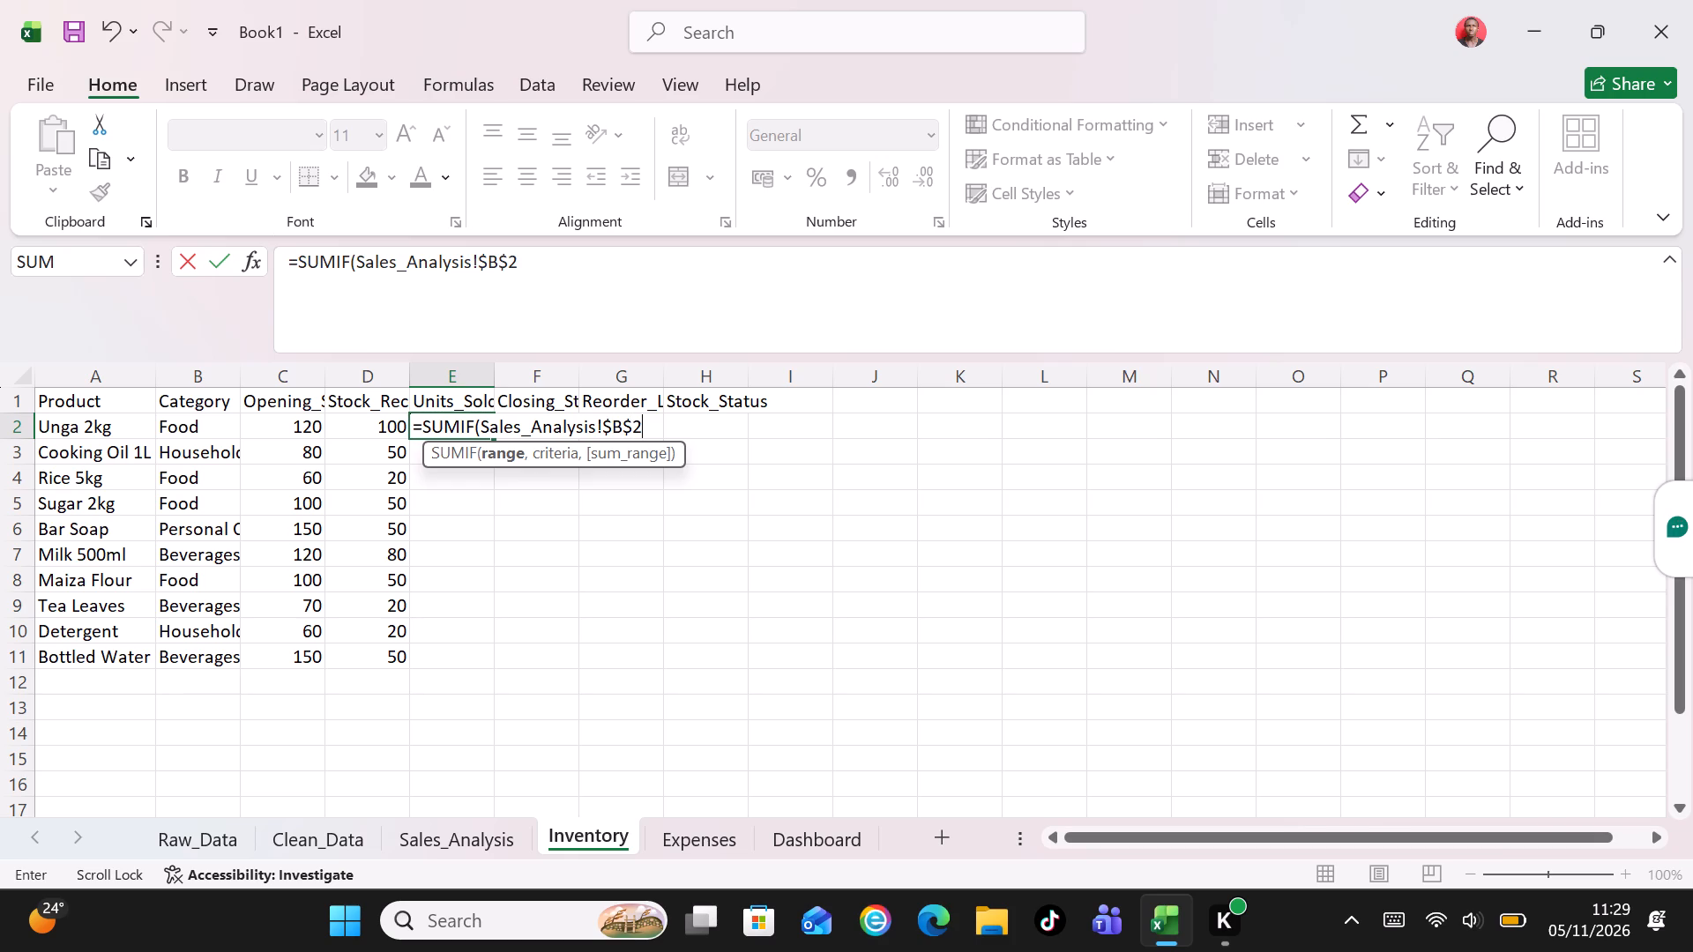
{"action": "key", "text": "shift+colon"}
{"action": "key", "text": "shift+dollar"}
{"action": "key", "text": "b"}
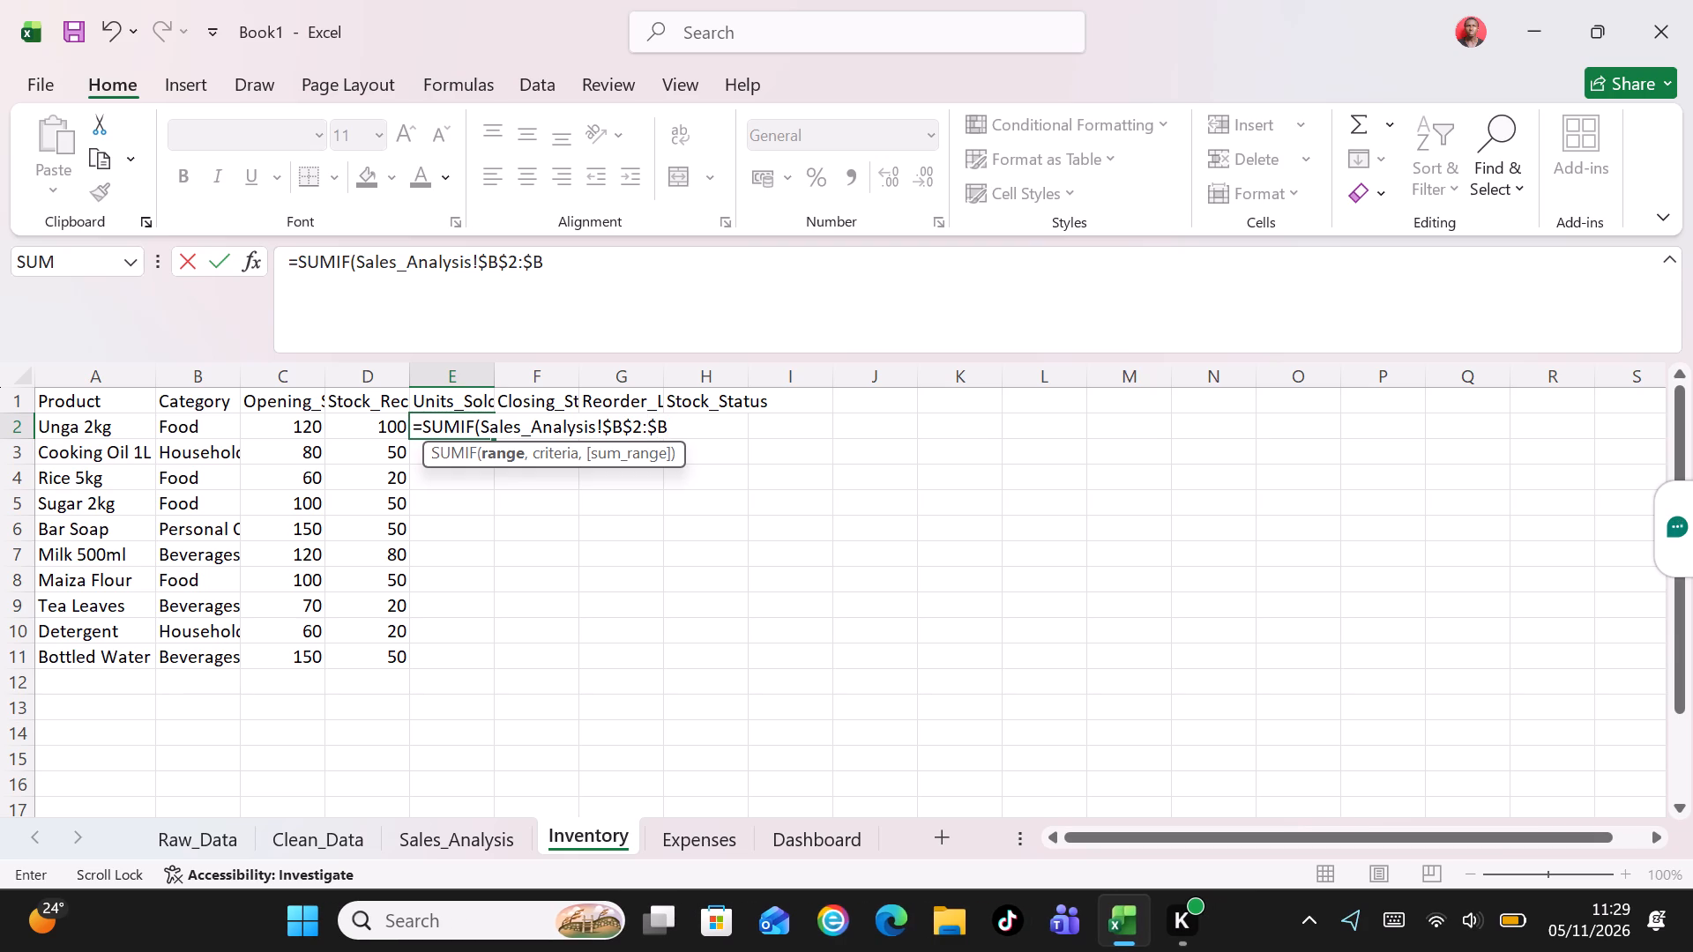
{"action": "key", "text": "shift+dollar"}
{"action": "type", "text": "26"}
Add the product cell A2 as the SUMIF criterion in E2.
{"action": "key", "text": "comma"}
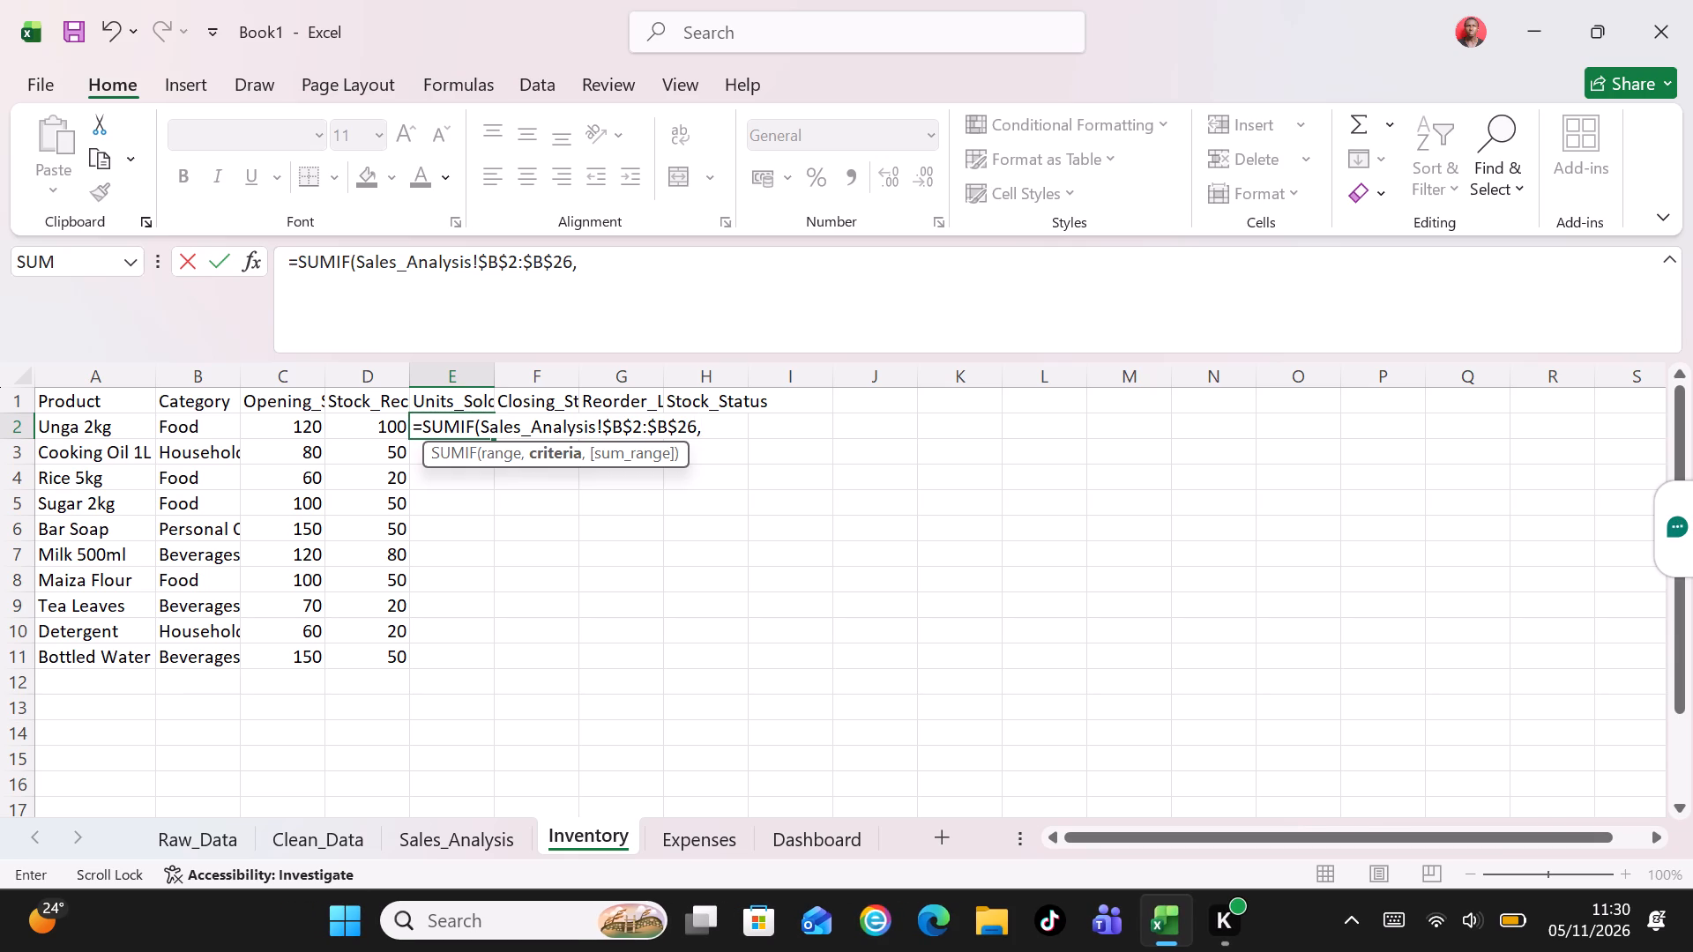
{"action": "type", "text": "A2"}
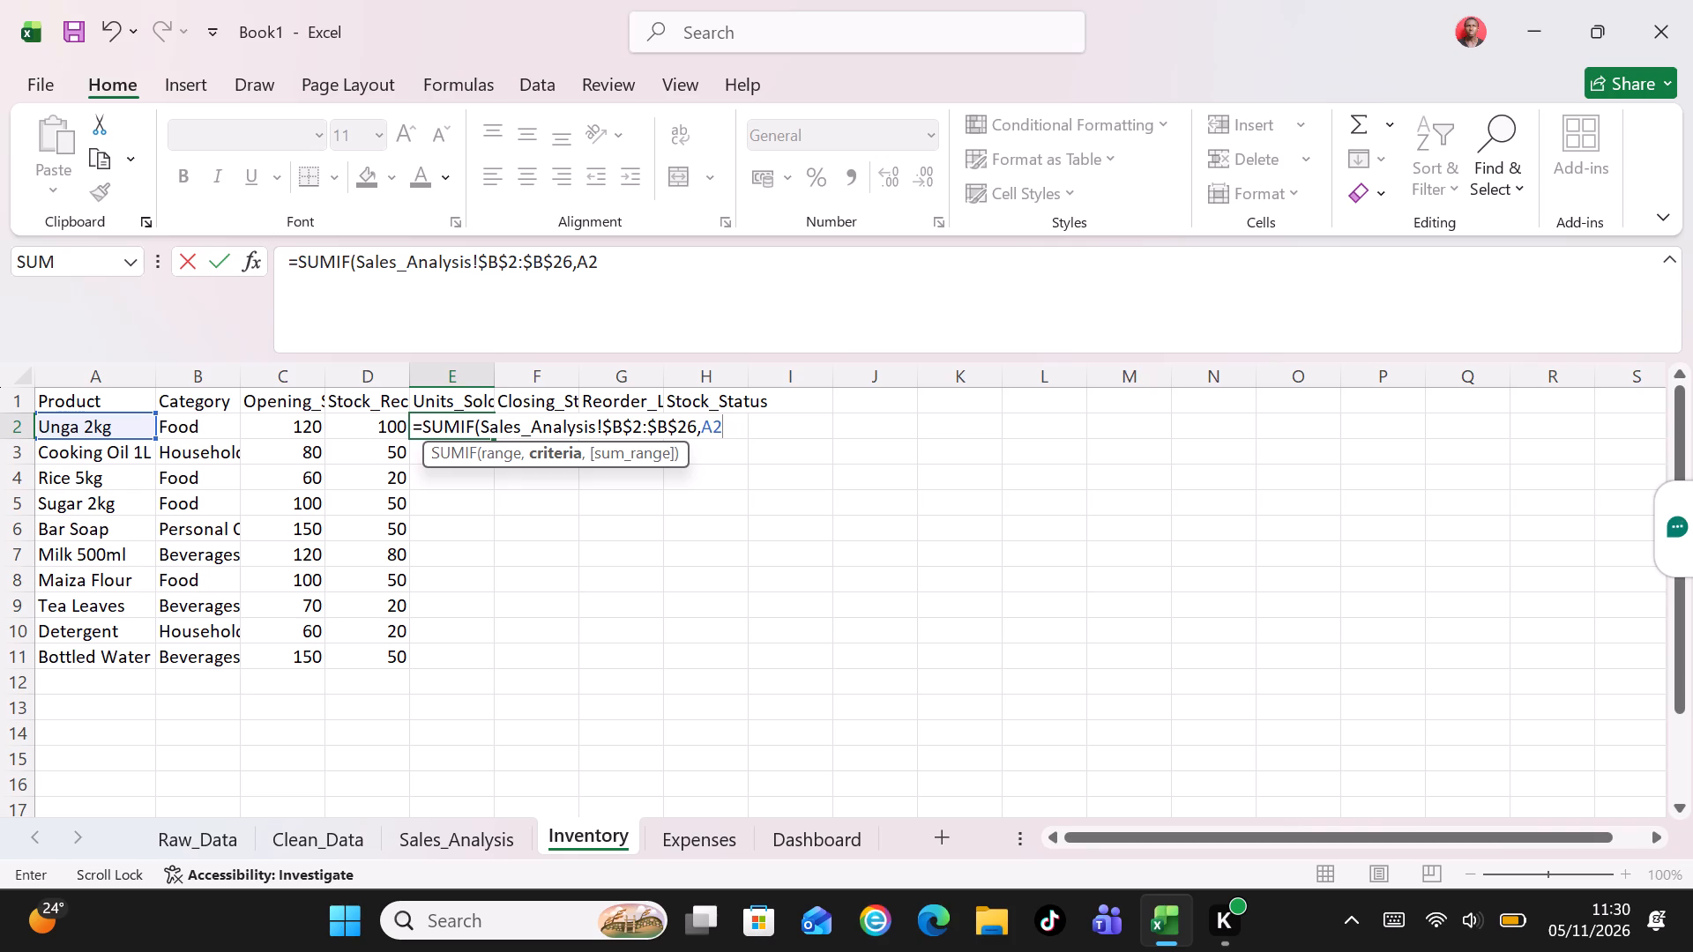
Begin the sum range argument of the SUMIF formula in E2 with a reference to the Sales_Analysis sheet.
{"action": "key", "text": "comma"}
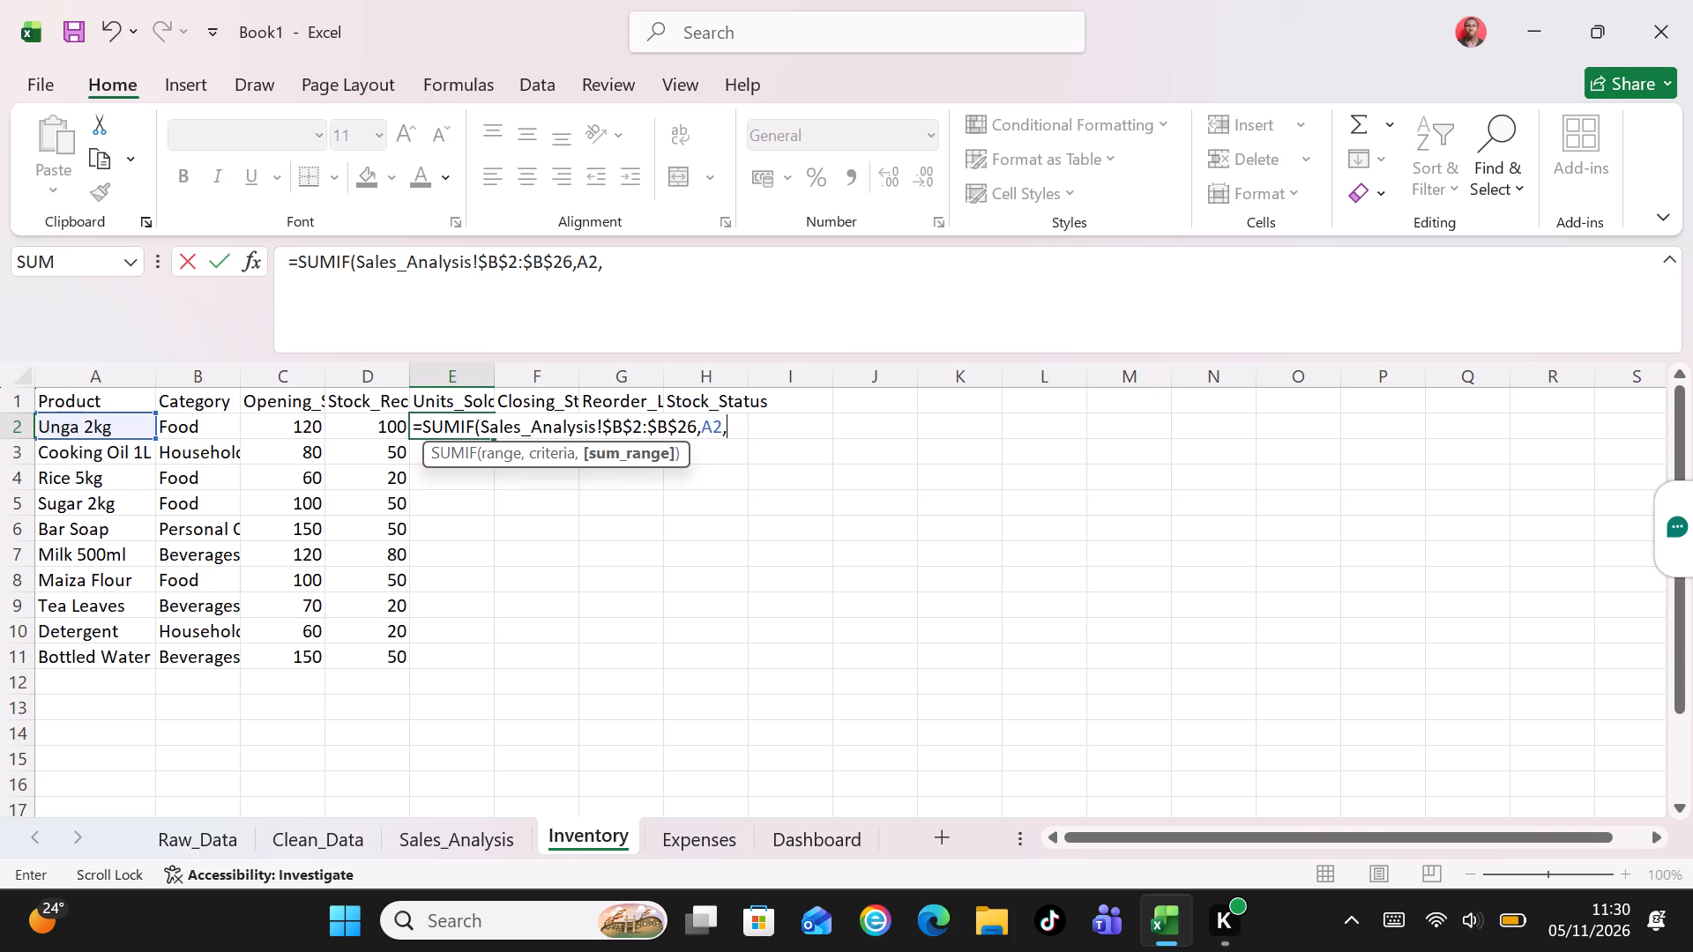
{"action": "key", "text": "s"}
{"action": "type", "text": "ales"}
{"action": "key", "text": "shift+underscore"}
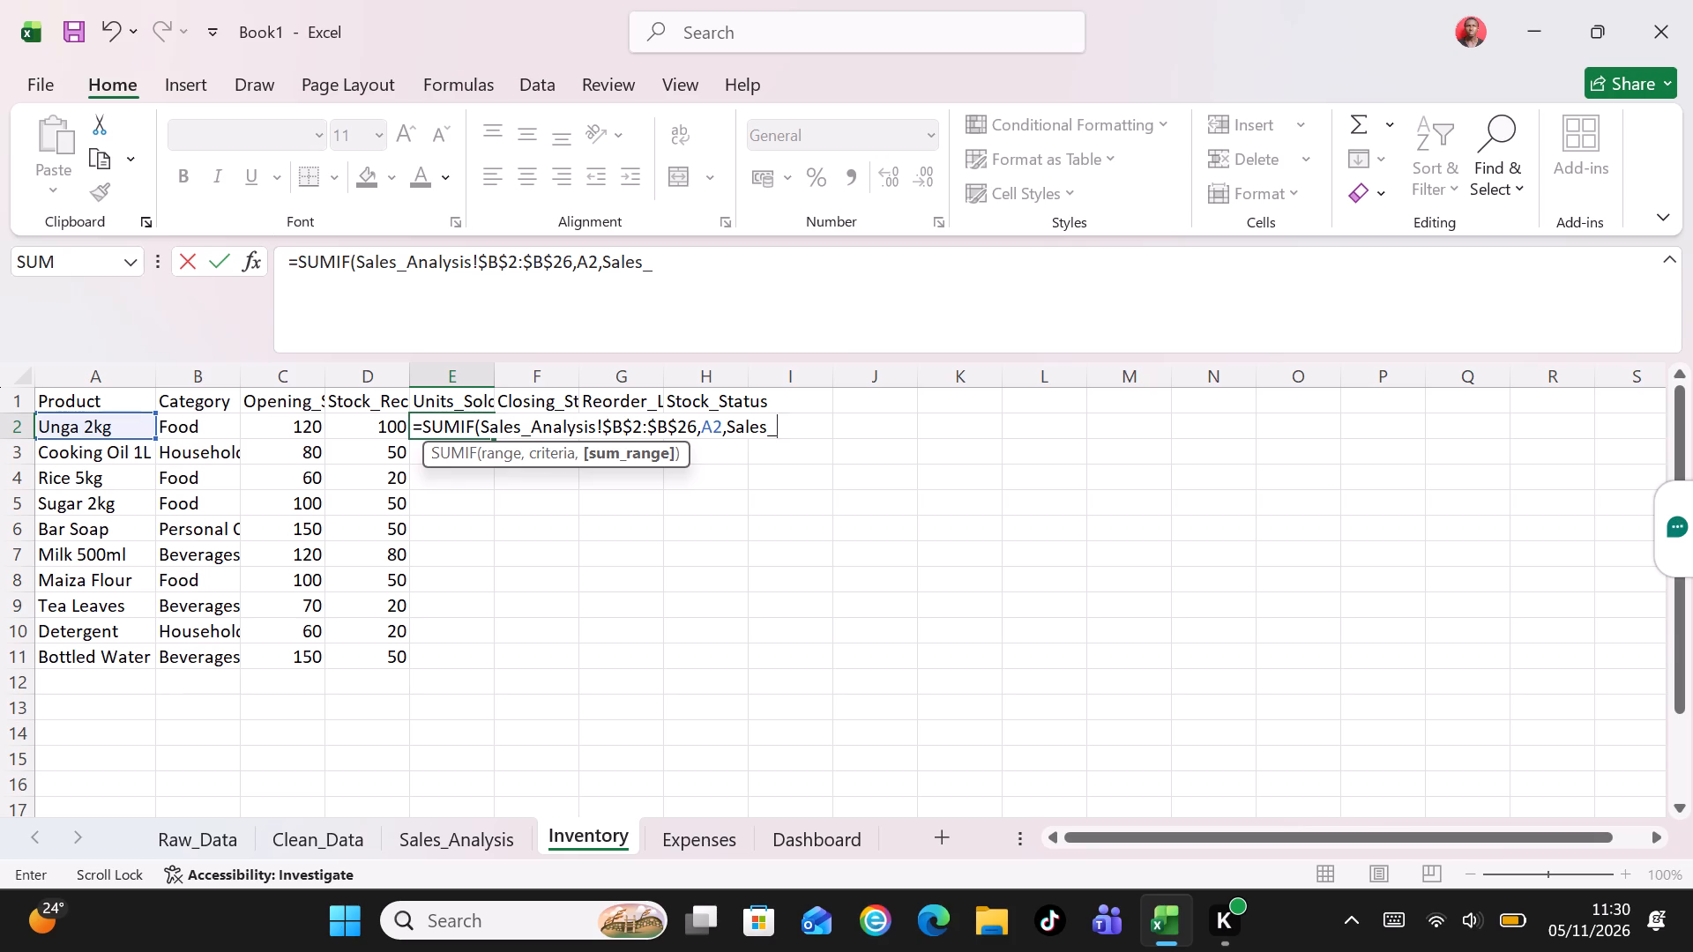
{"action": "key", "text": "shift+a"}
{"action": "type", "text": "nalyssis"}
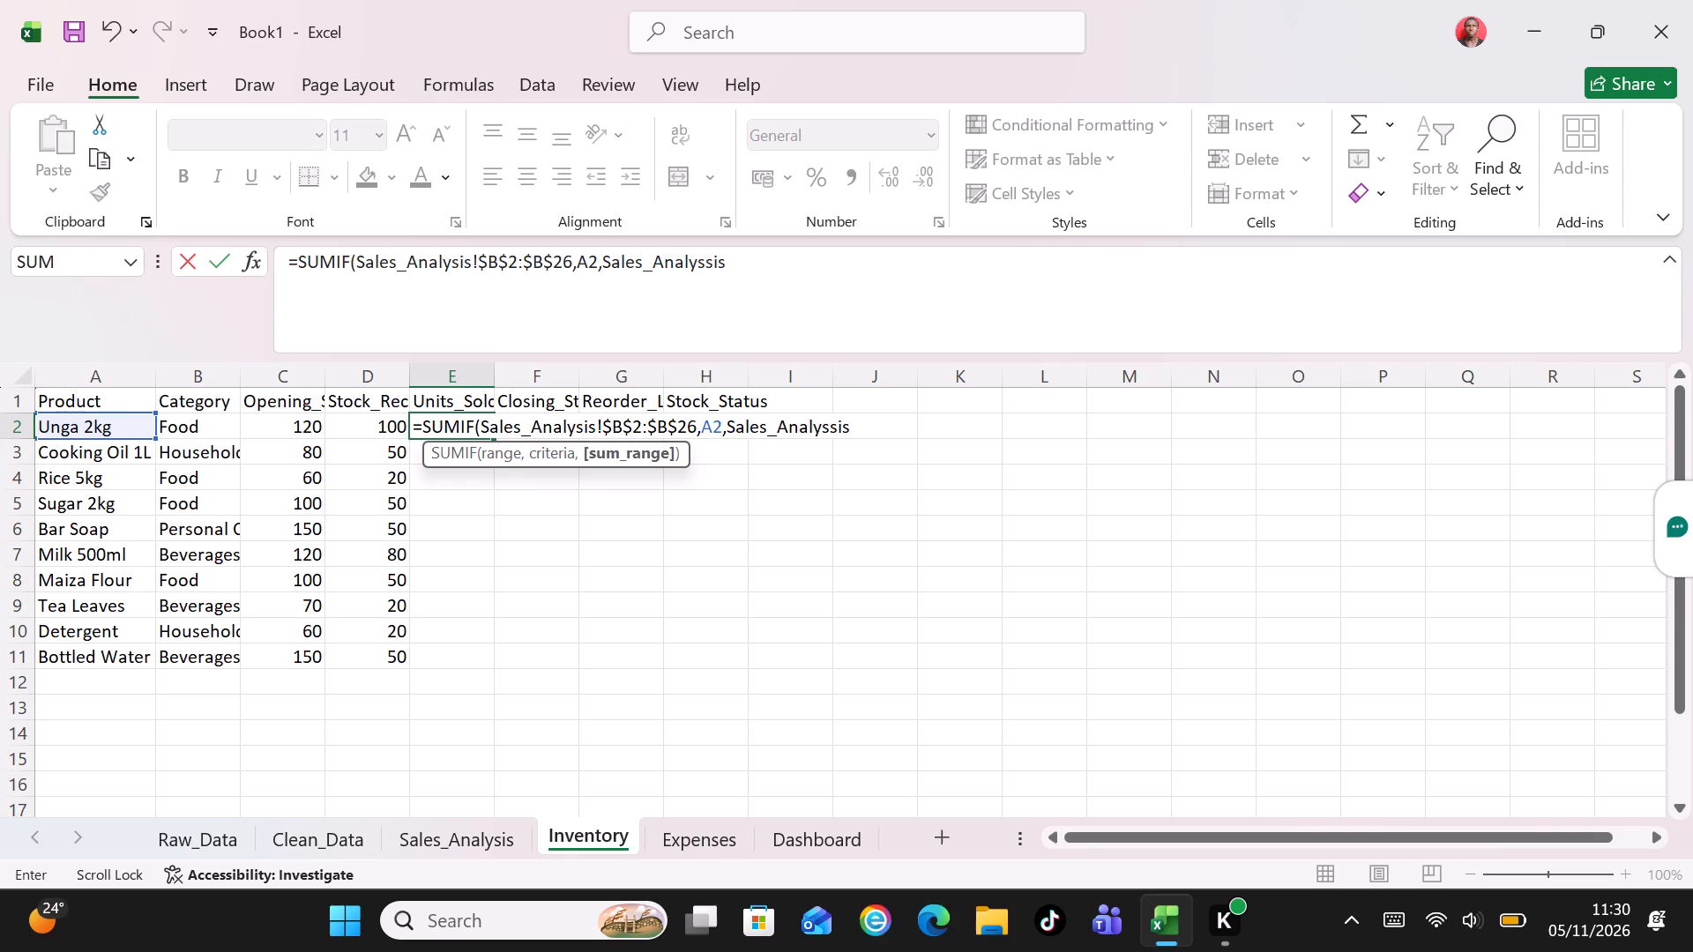
{"action": "key", "text": "BackSpace"}
{"action": "key", "text": "BackSpace"}
{"action": "key", "text": "BackSpace"}
{"action": "type", "text": "is"}
{"action": "key", "text": "shift+exclam"}
Complete the sum range in E2 with the absolute reference $C$2:$C$26 and finish the SUMIF formula.
{"action": "key", "text": "shift+dollar"}
{"action": "key", "text": "c"}
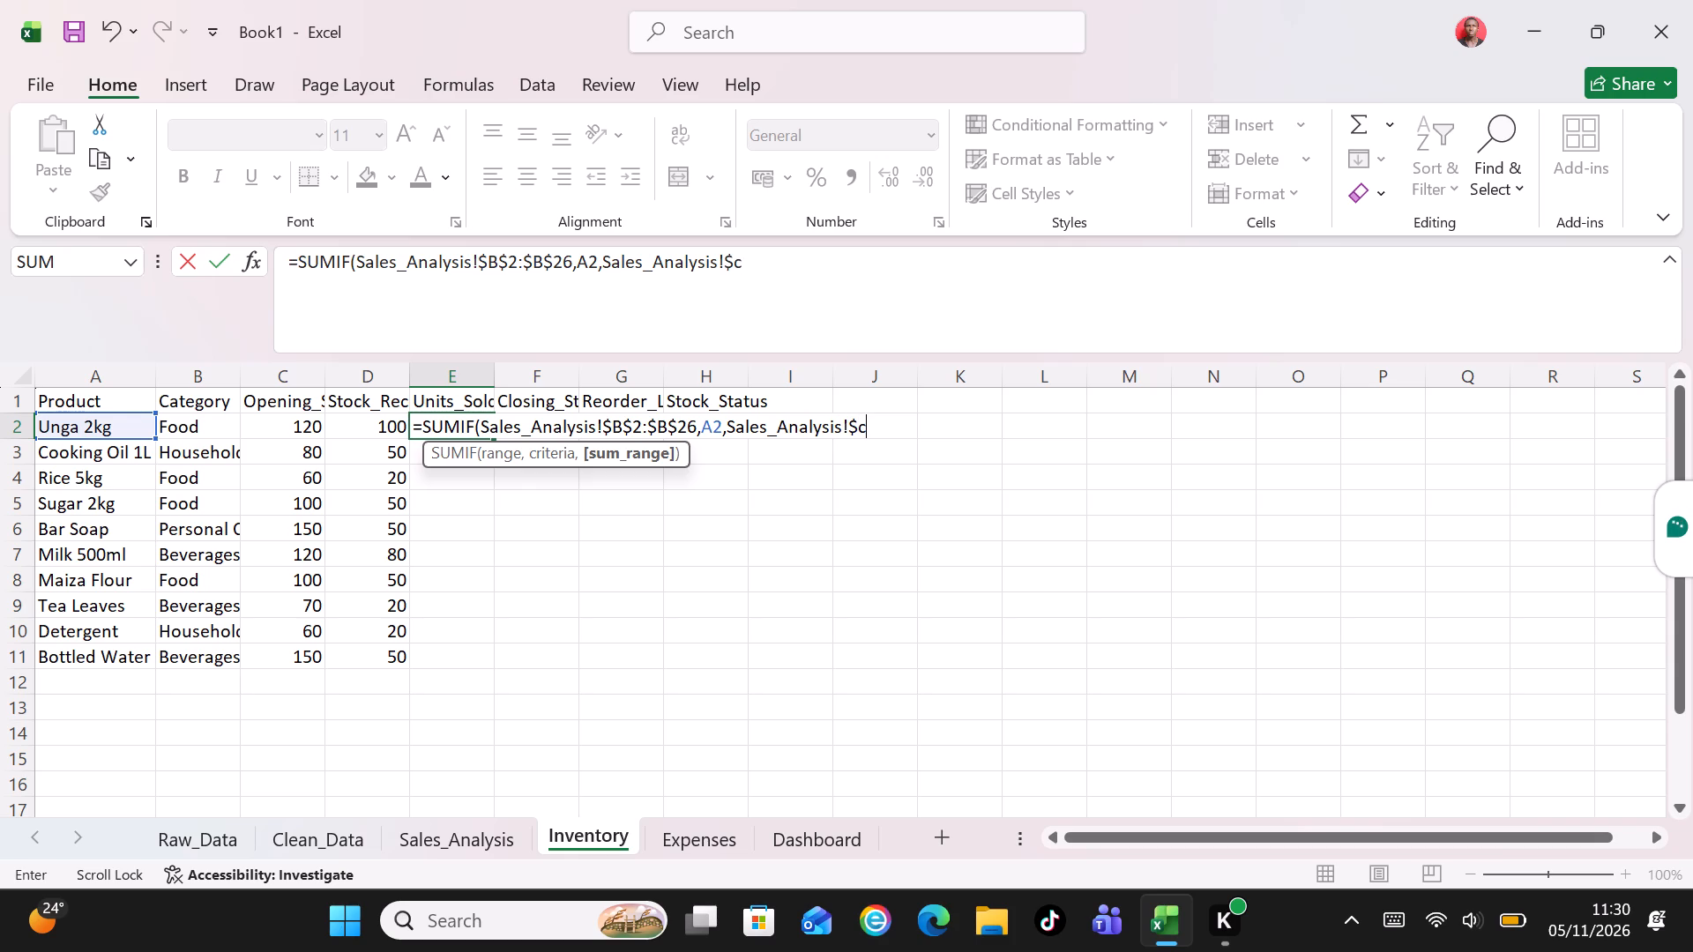
{"action": "key", "text": "shift+dollar"}
{"action": "key", "text": "BackSpace"}
{"action": "key", "text": "BackSpace"}
{"action": "key", "text": "c"}
{"action": "key", "text": "shift+dollar"}
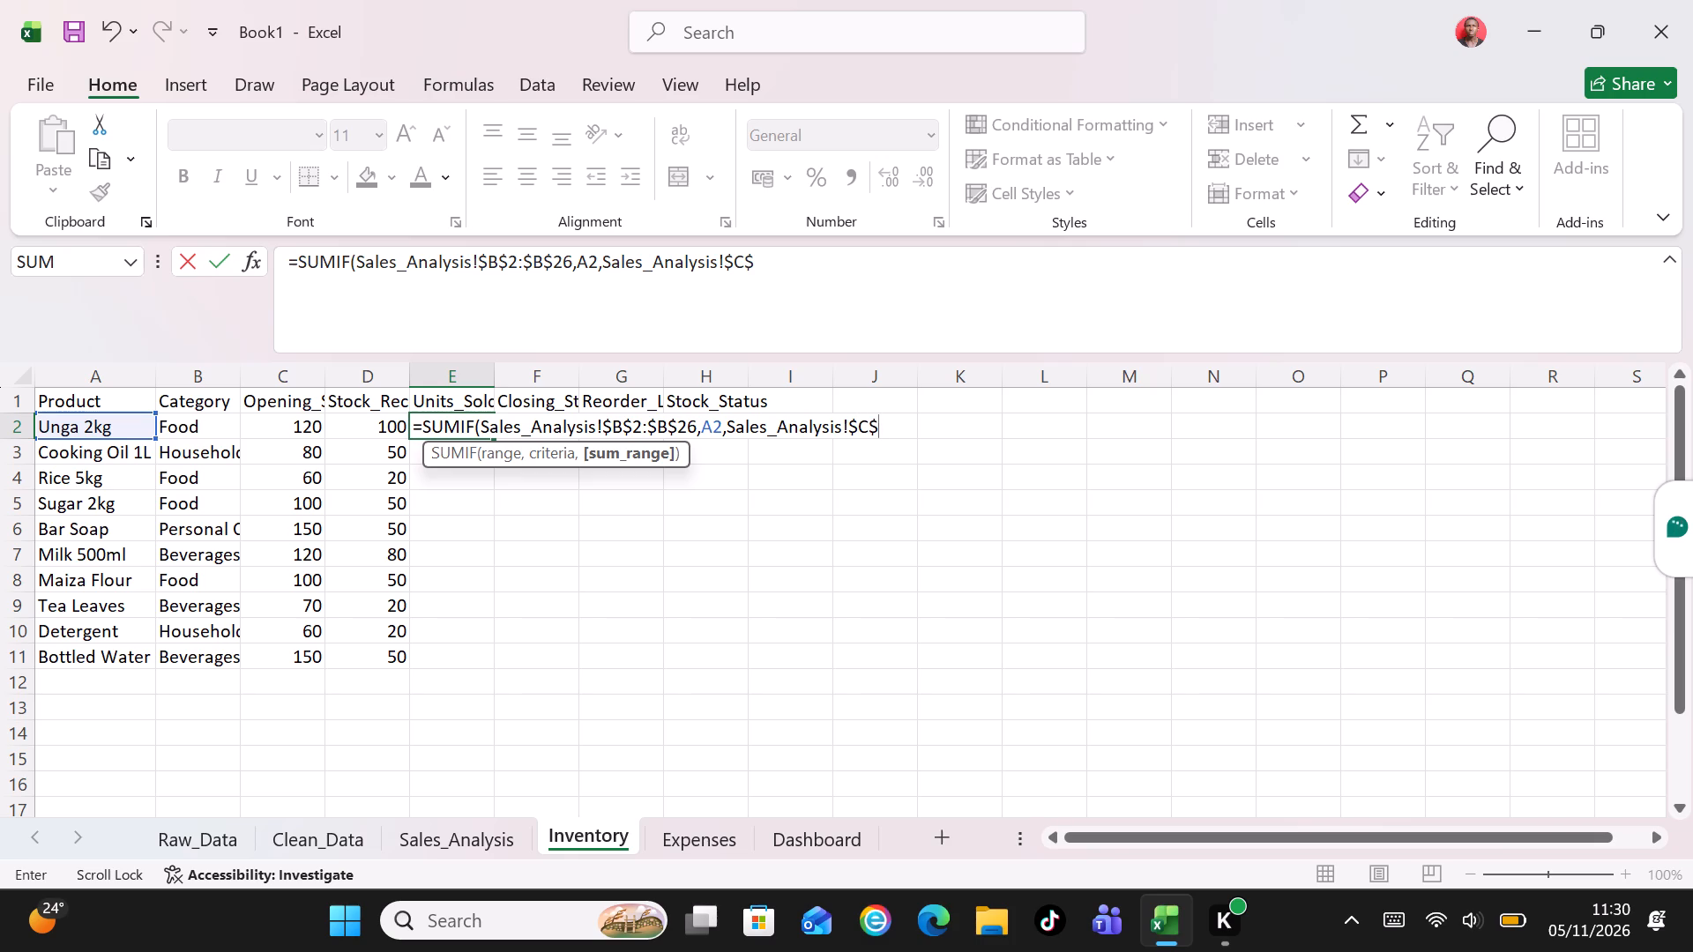
{"action": "key", "text": "2"}
{"action": "key", "text": "shift+colon"}
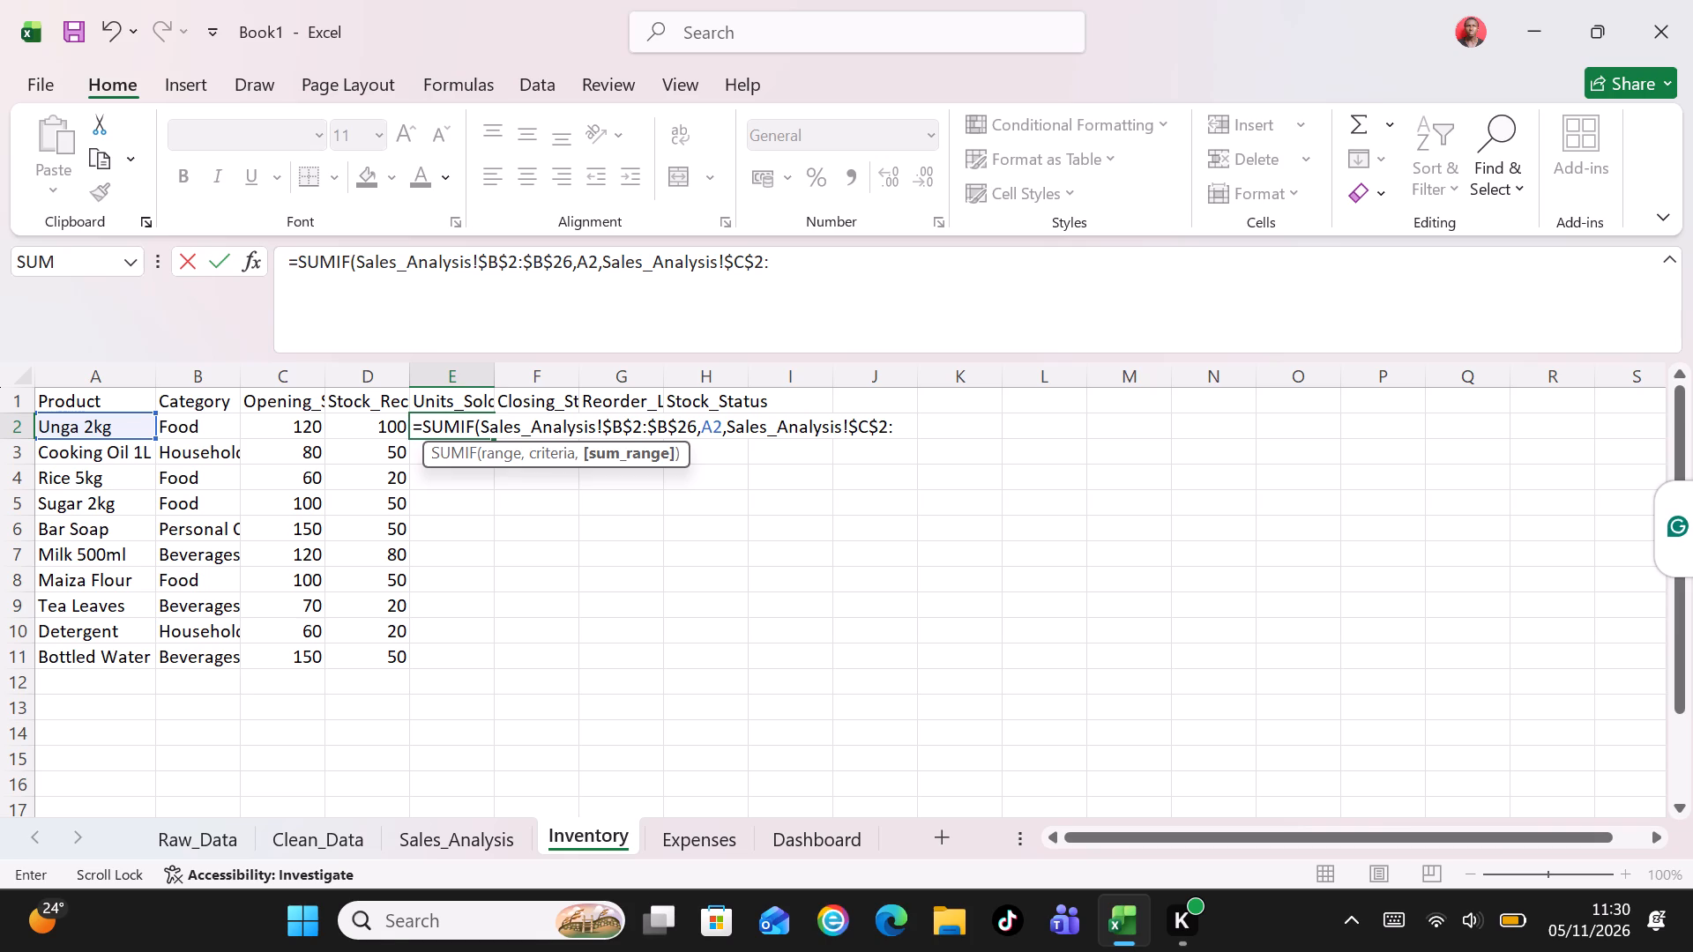
{"action": "key", "text": "shift+dollar"}
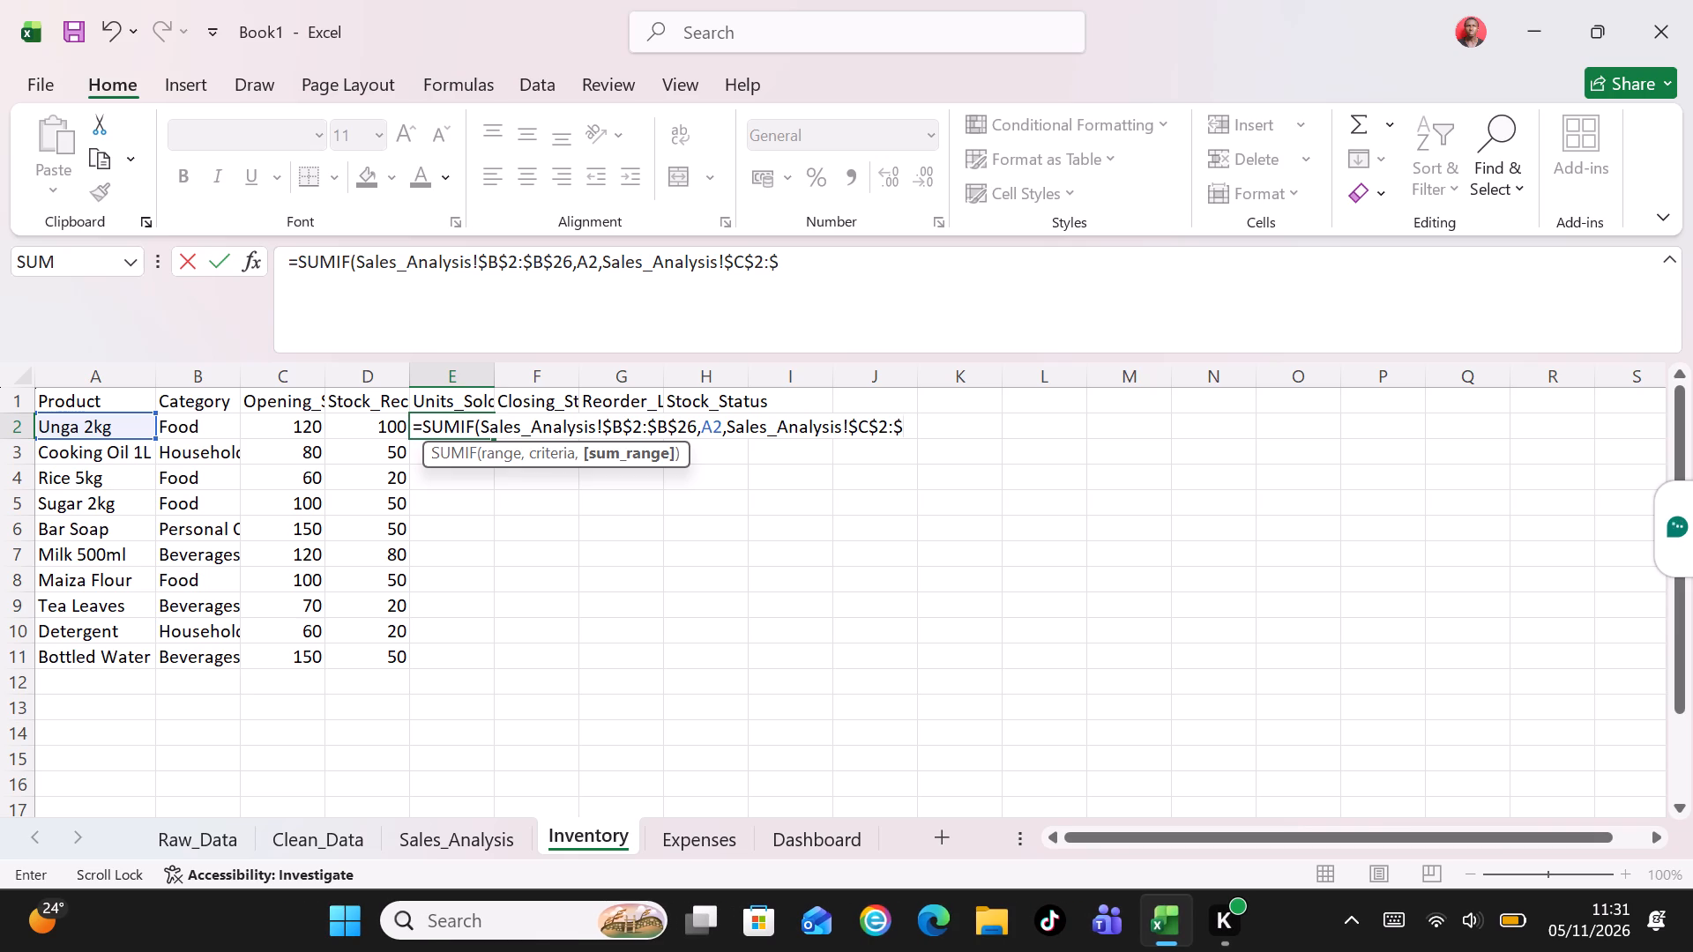
{"action": "key", "text": "c"}
{"action": "key", "text": "shift+dollar"}
{"action": "type", "text": "26"}
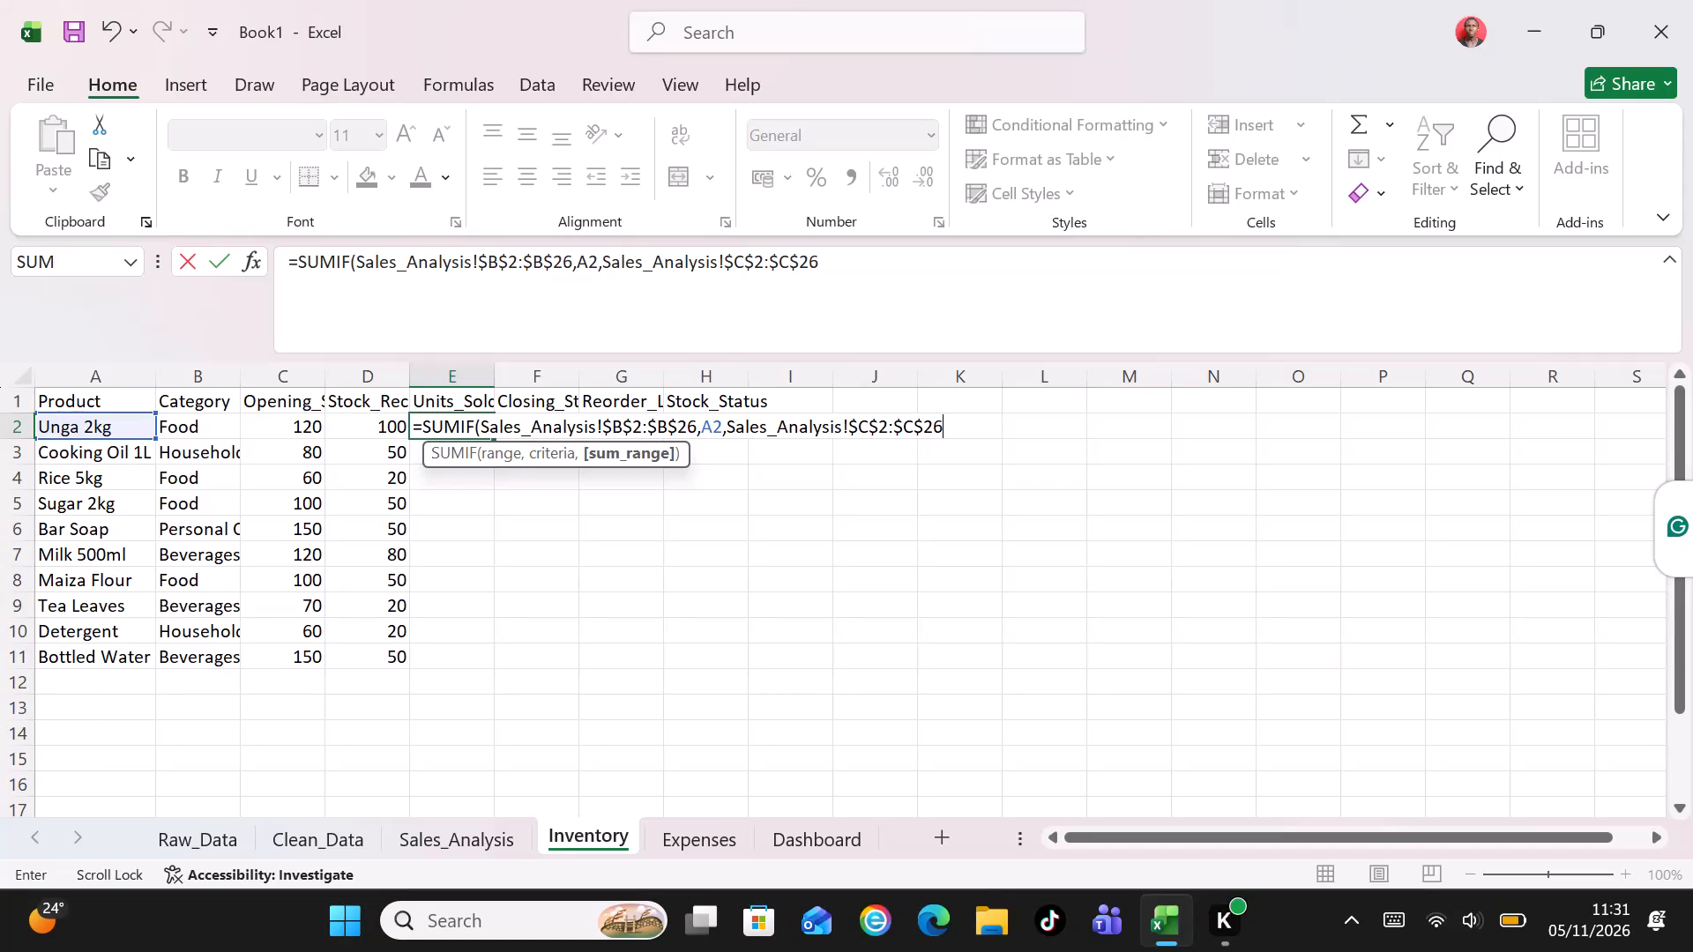
{"action": "key", "text": "shift+parenright"}
{"action": "key", "text": "Return"}
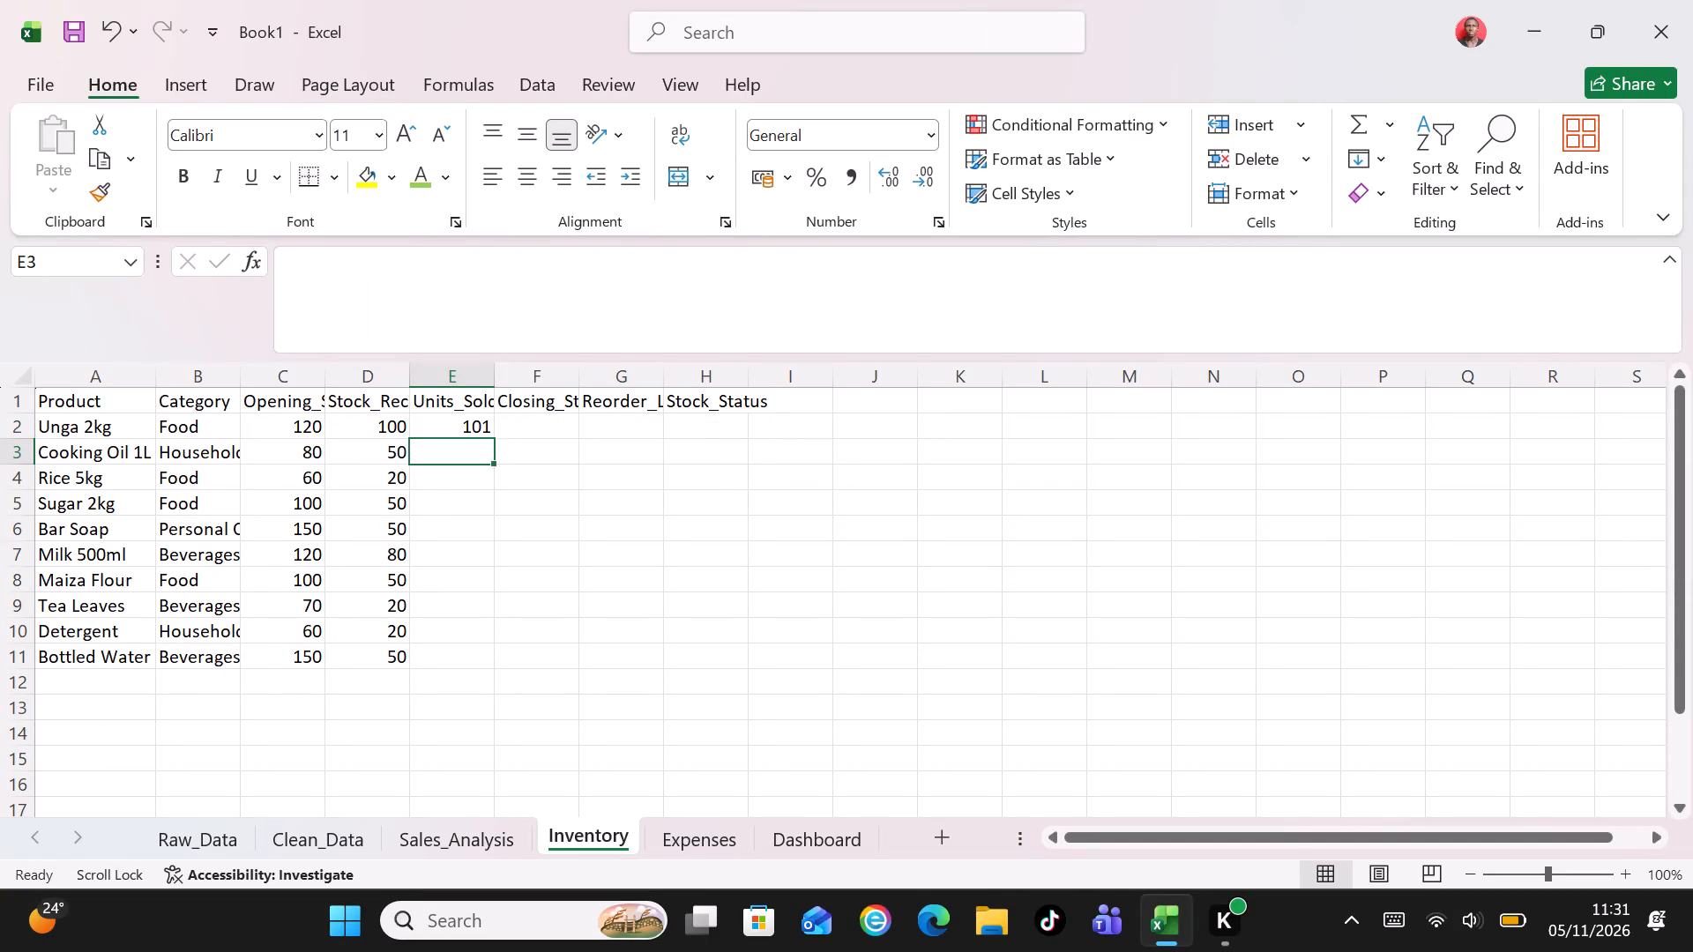
Calculate the closing stock of Unga 2kg in cell F2 with the formula =C2+D2-E2.
{"action": "left_click", "coordinate": [534, 413]}
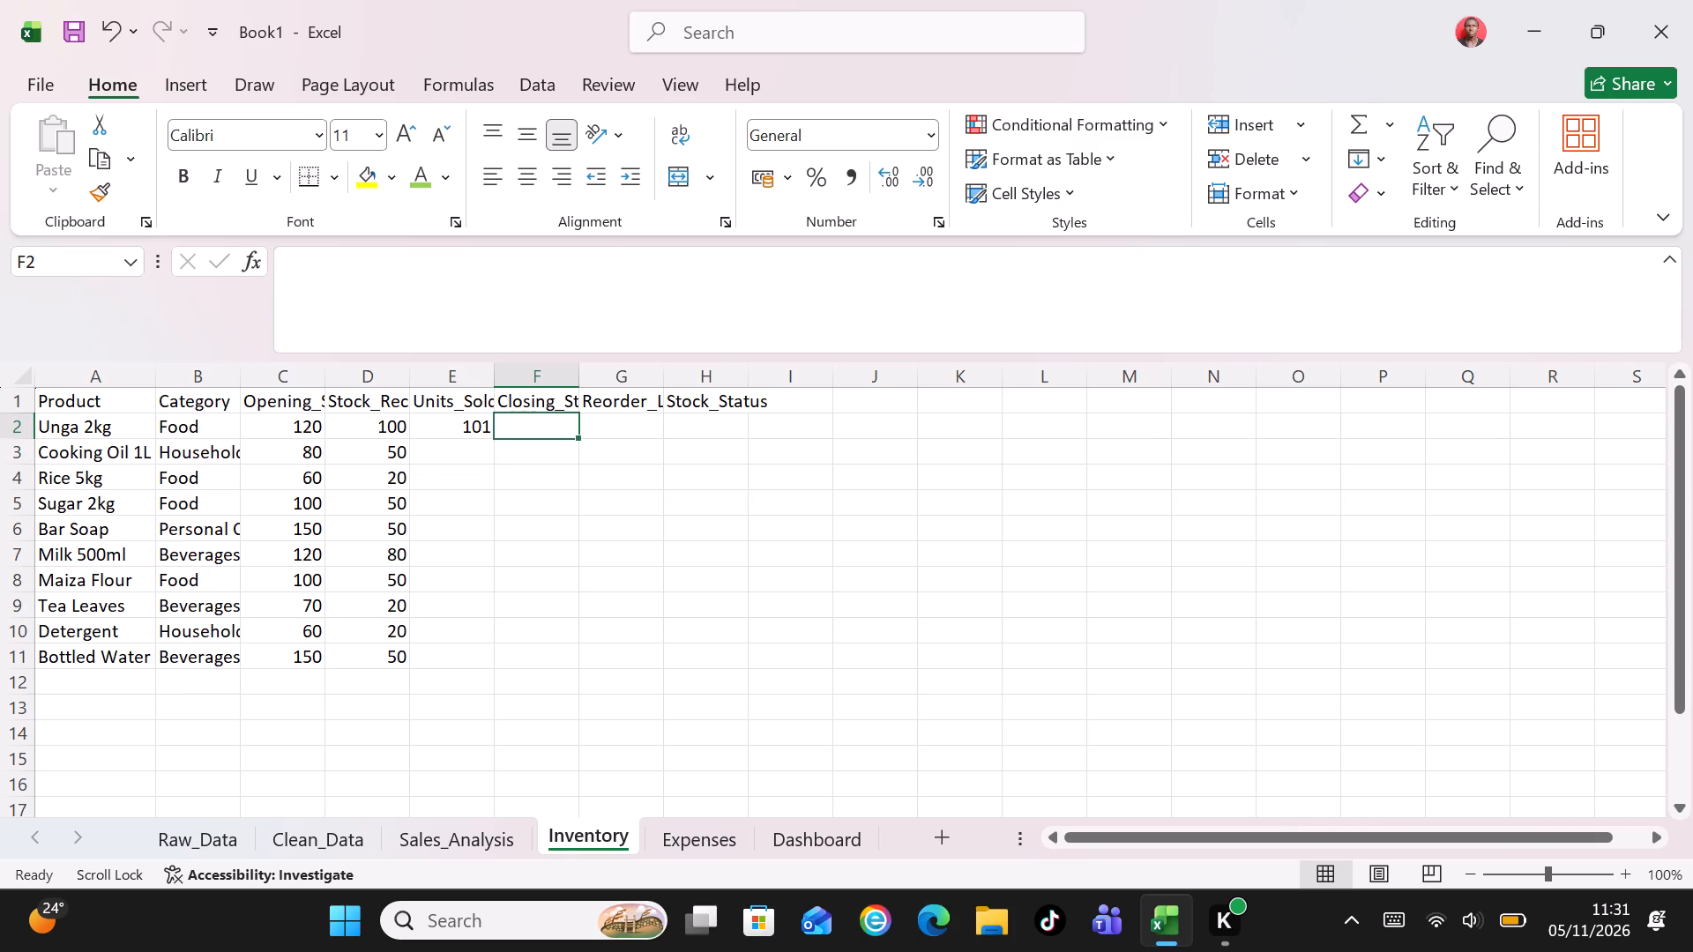
{"action": "key", "text": "equal"}
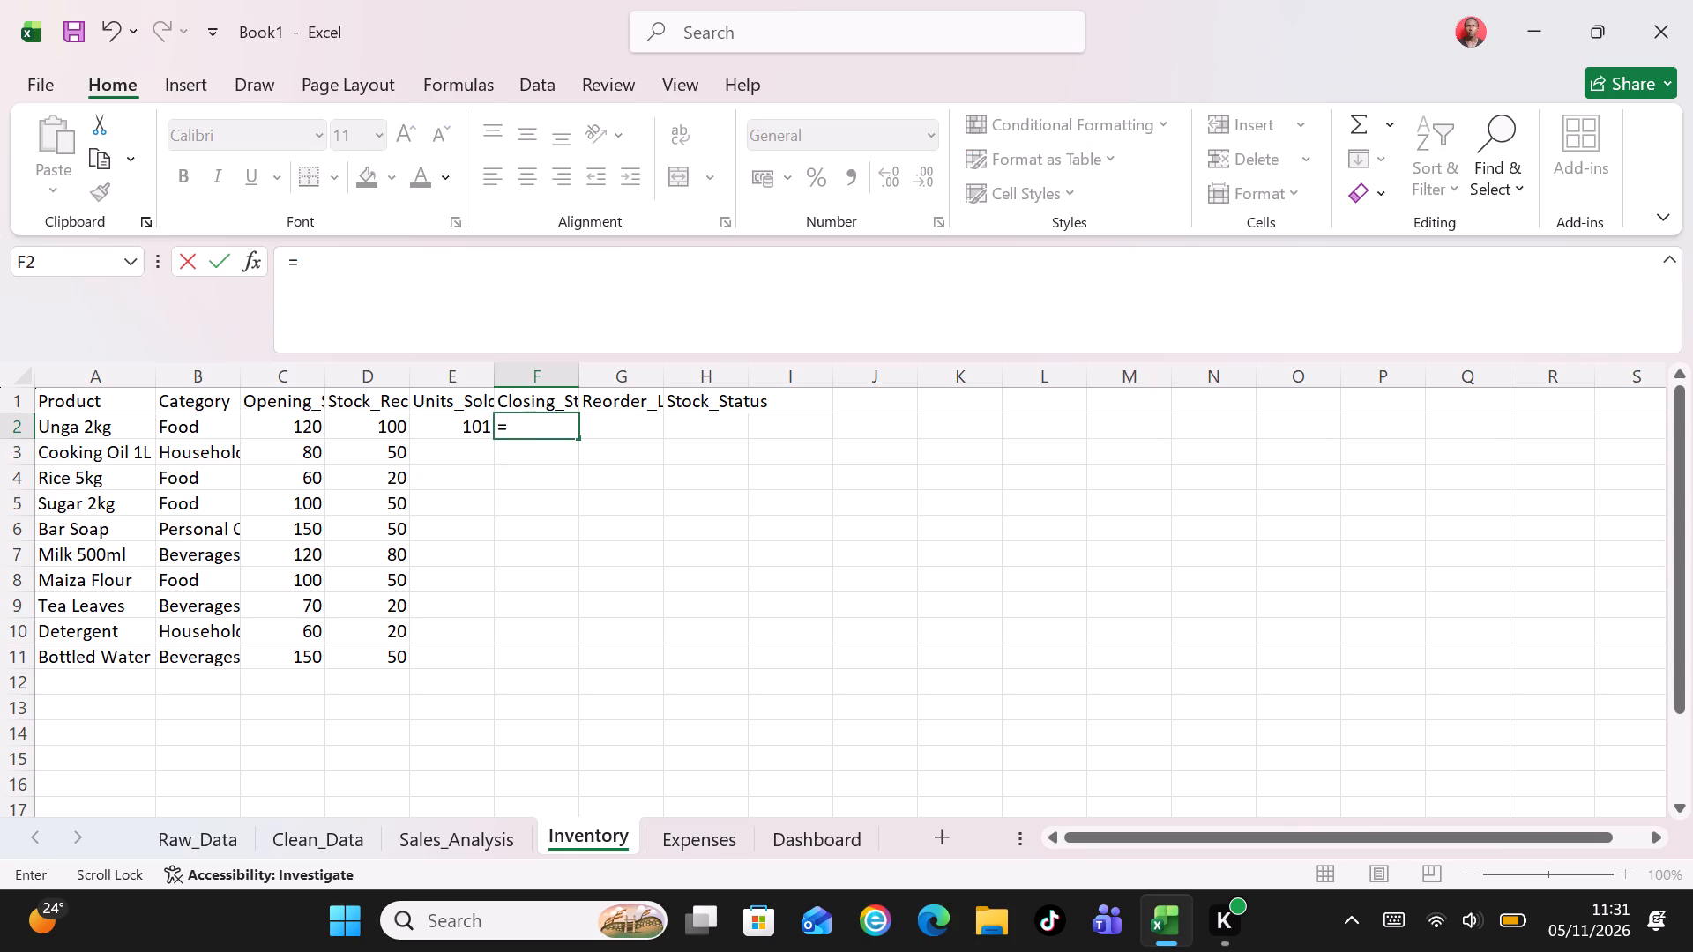
{"action": "type", "text": "C2"}
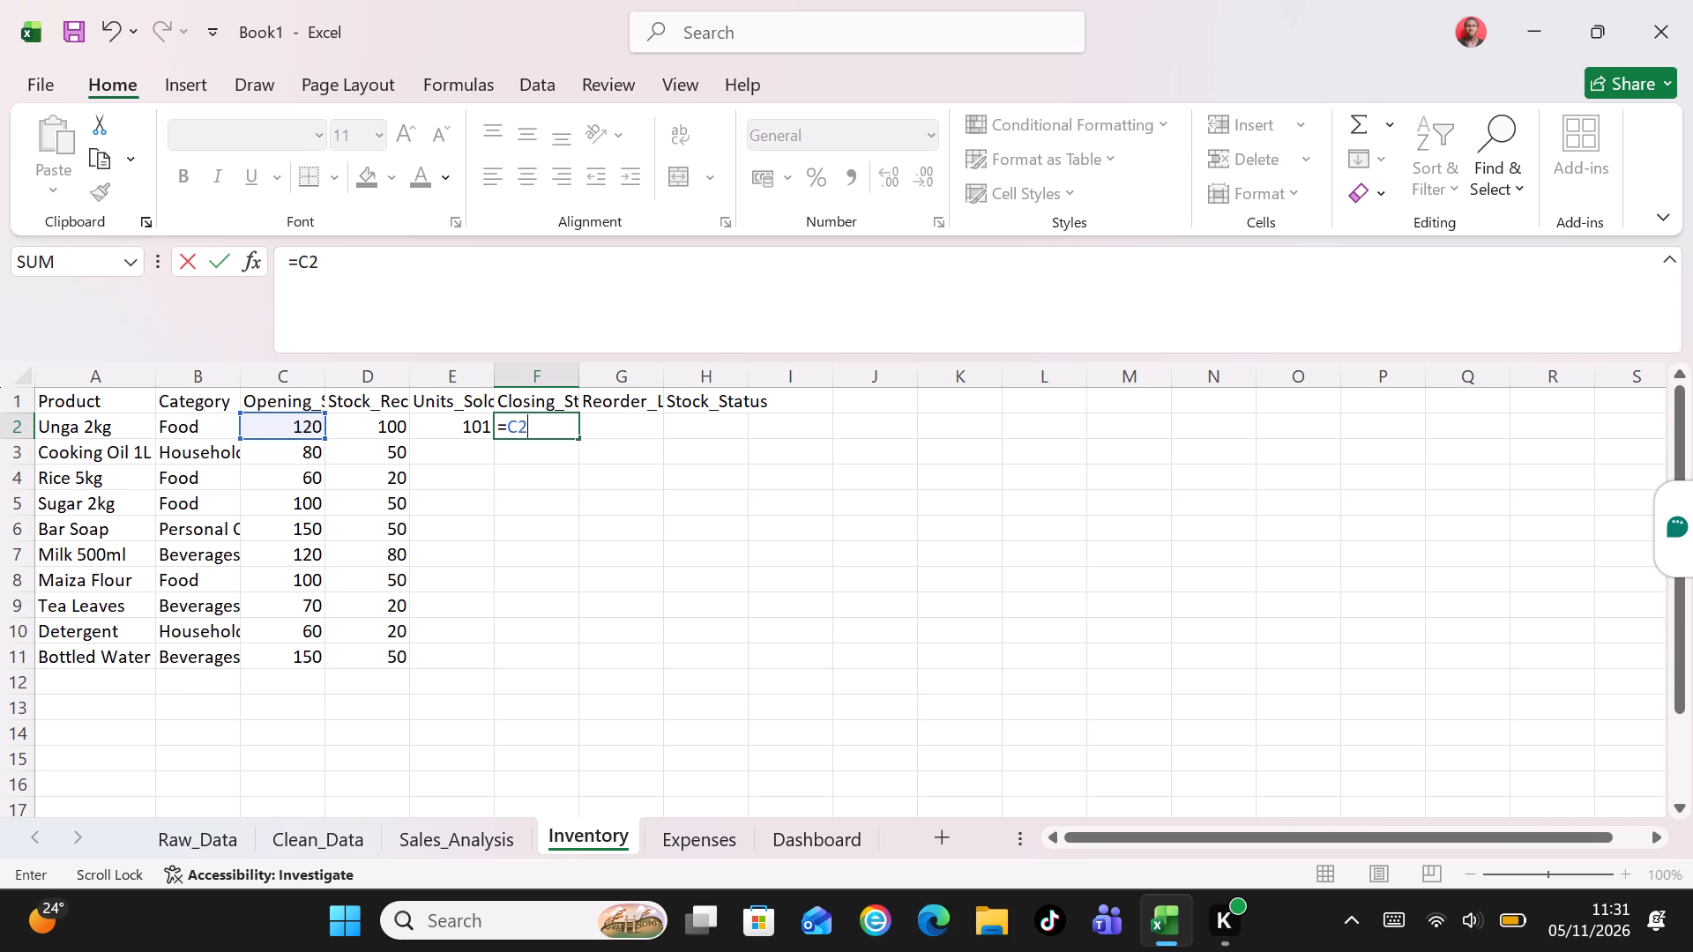
{"action": "key", "text": "shift+plus"}
{"action": "type", "text": "D2"}
{"action": "key", "text": "minus"}
{"action": "type", "text": "E2"}
{"action": "key", "text": "Tab"}
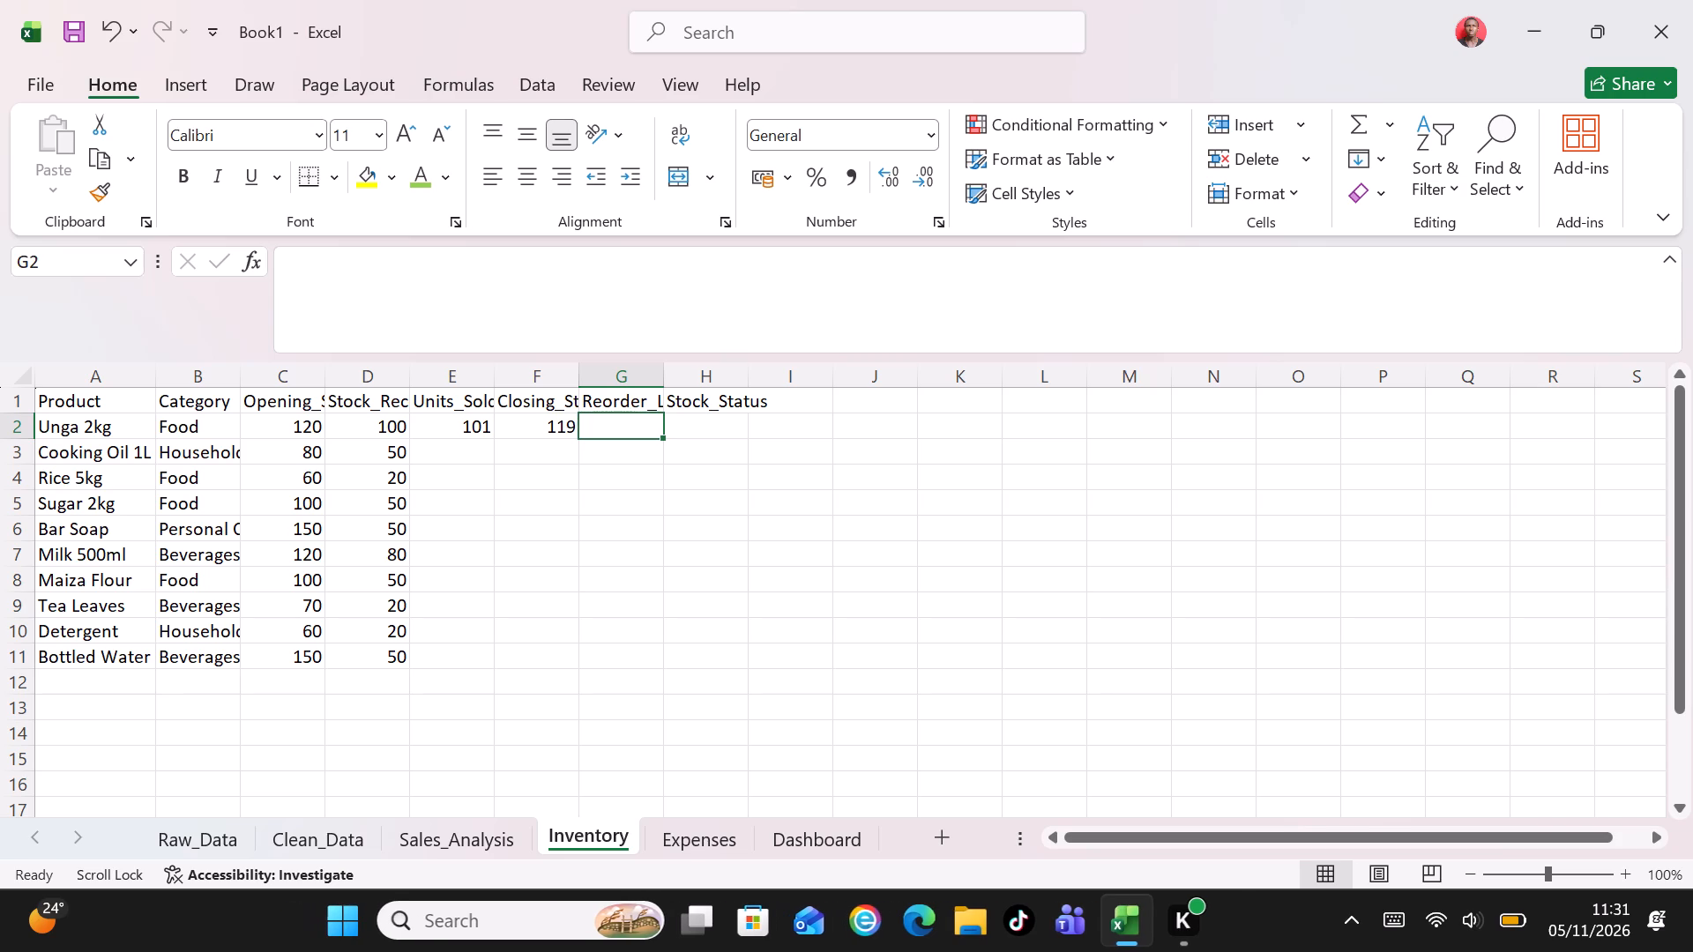
Enter 50 as the reorder level for Unga 2kg in cell G2.
{"action": "type", "text": "50"}
{"action": "key", "text": "Return"}
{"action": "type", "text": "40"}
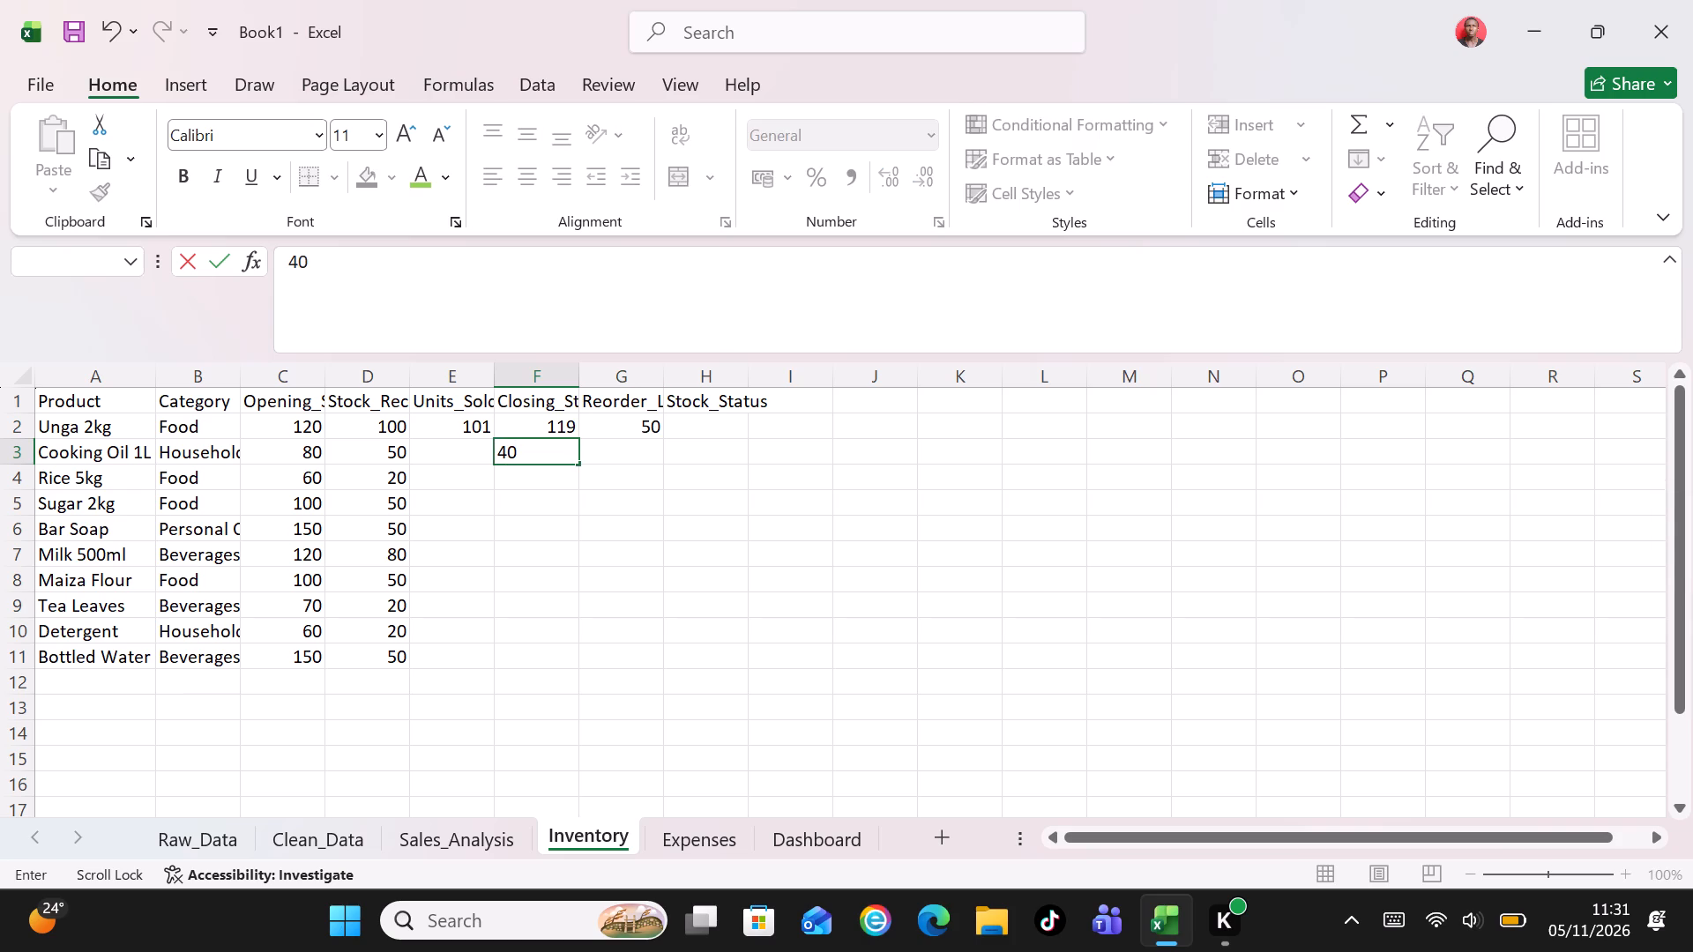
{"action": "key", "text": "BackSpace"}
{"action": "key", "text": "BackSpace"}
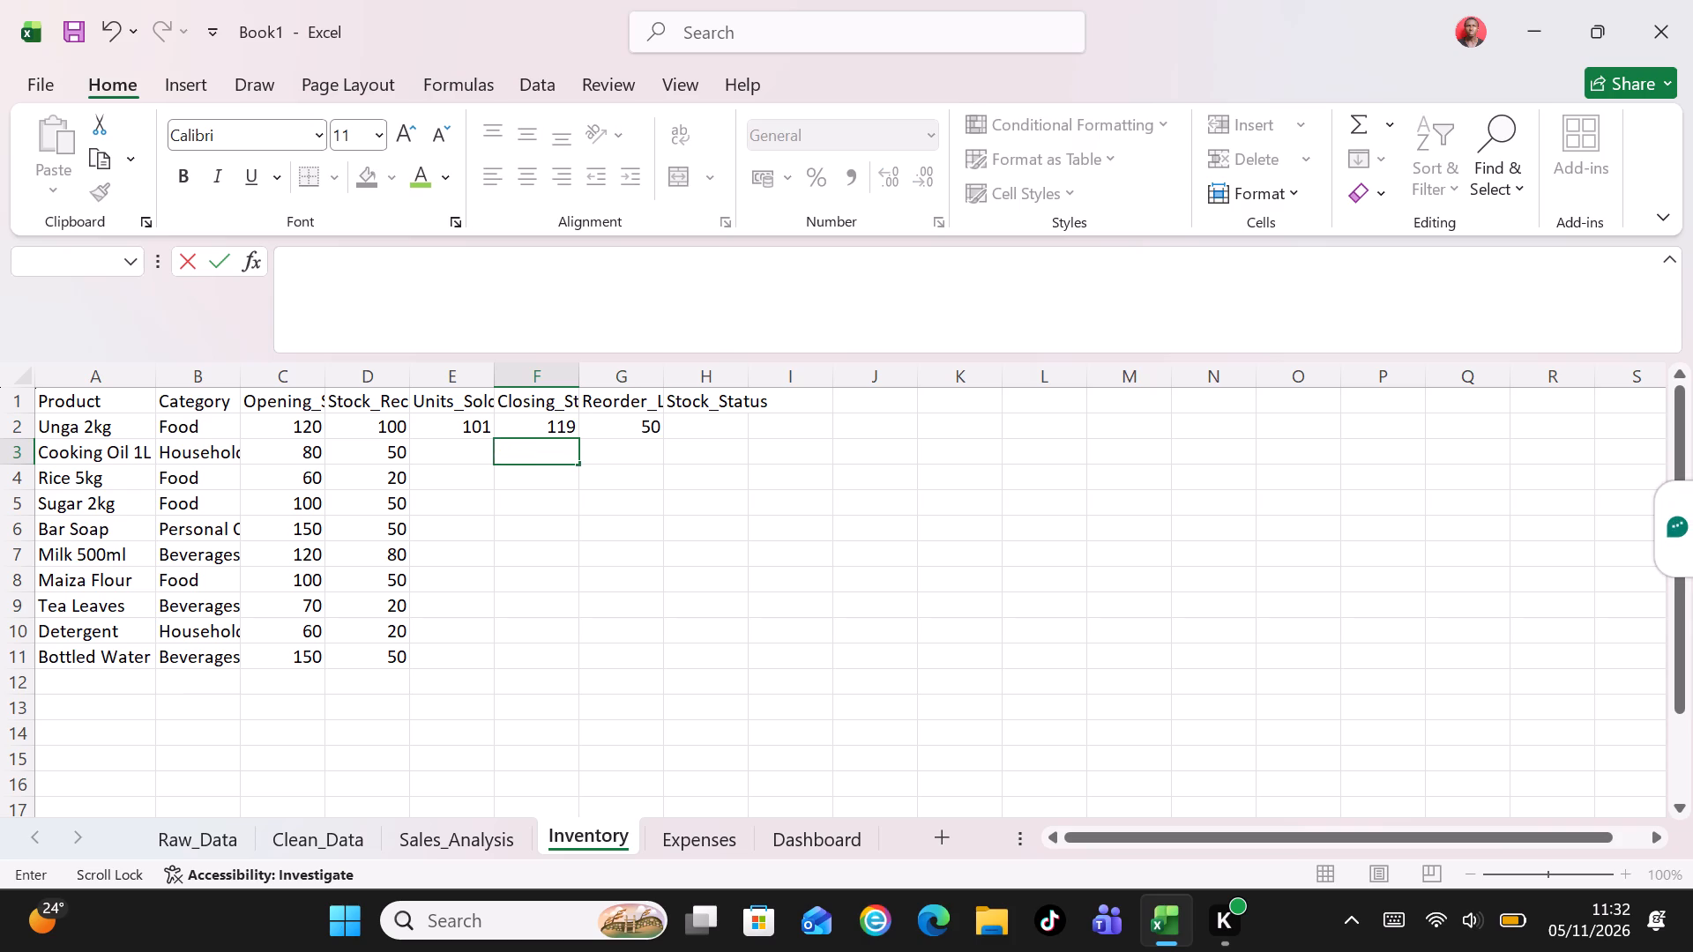
Enter the reorder levels 40 for Cooking Oil 1L, 30 for Rice 5kg and 40 for Sugar 2kg in cells G3 to G5.
{"action": "left_click", "coordinate": [628, 453]}
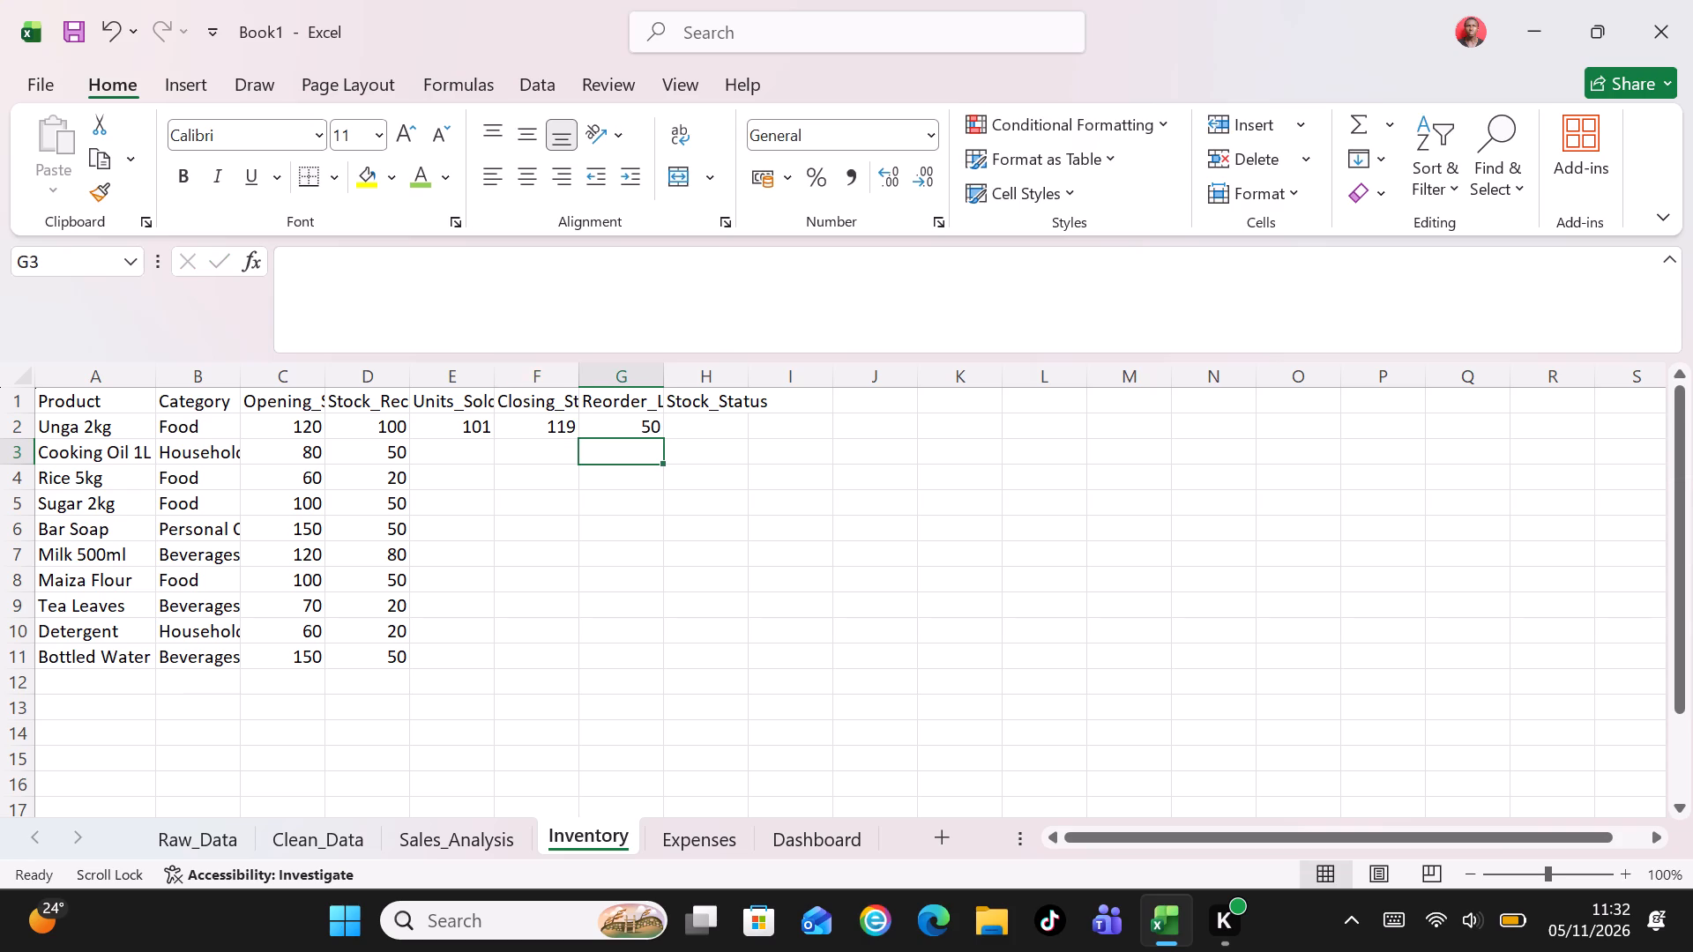
{"action": "type", "text": "40"}
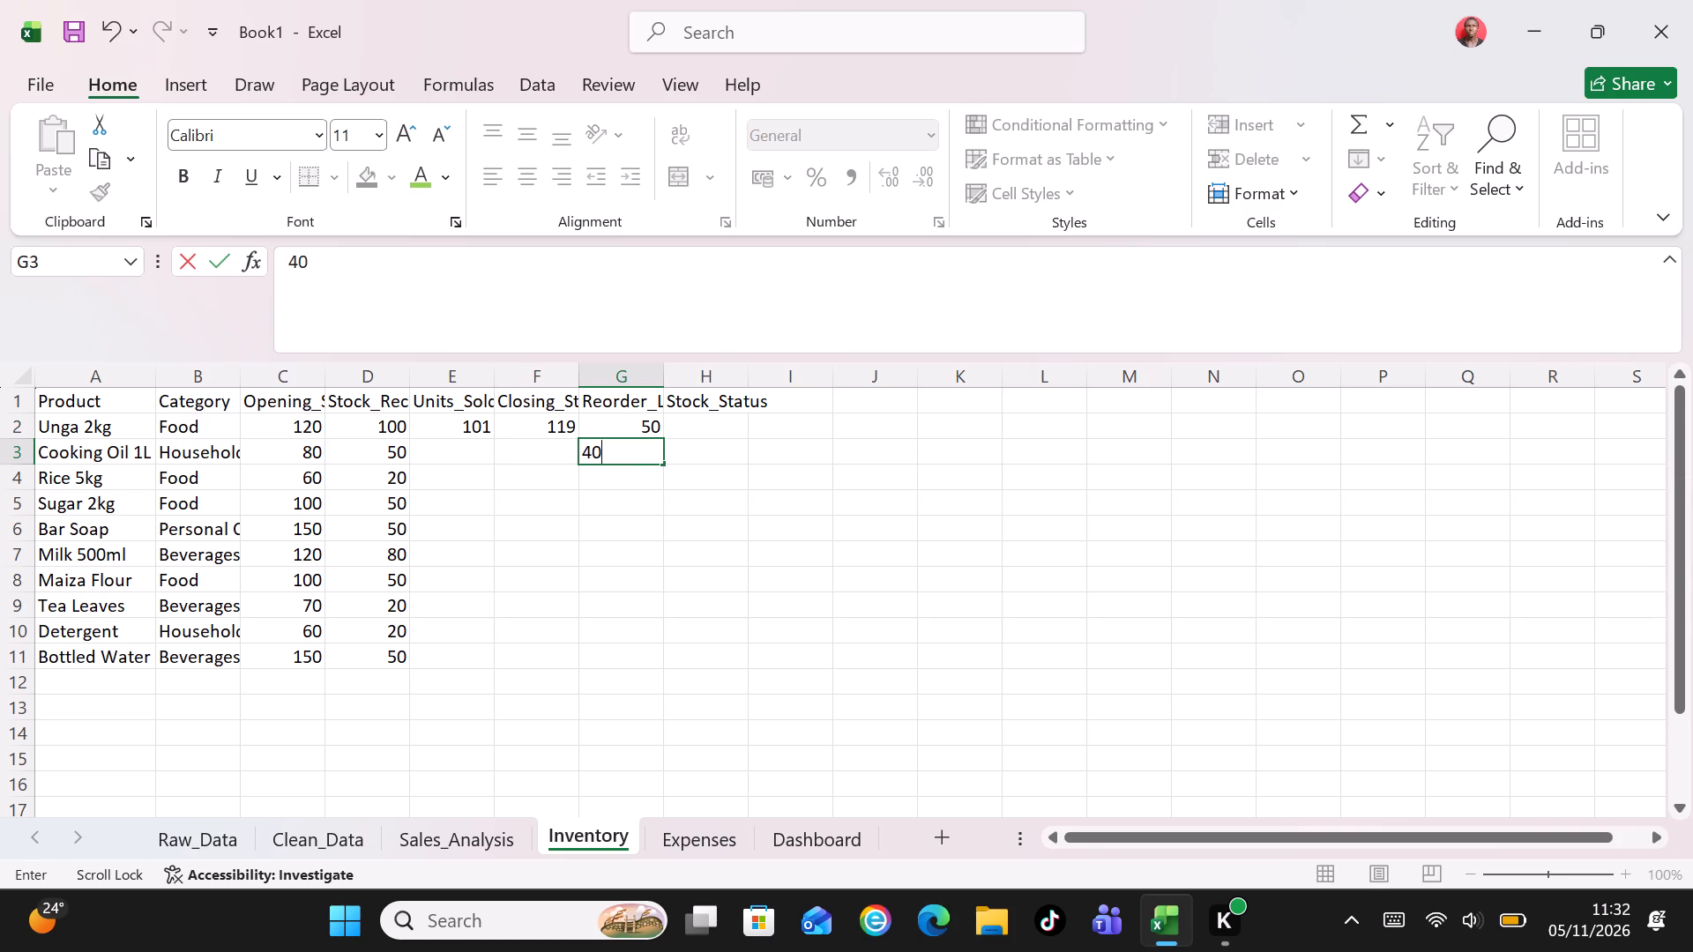
{"action": "key", "text": "Return"}
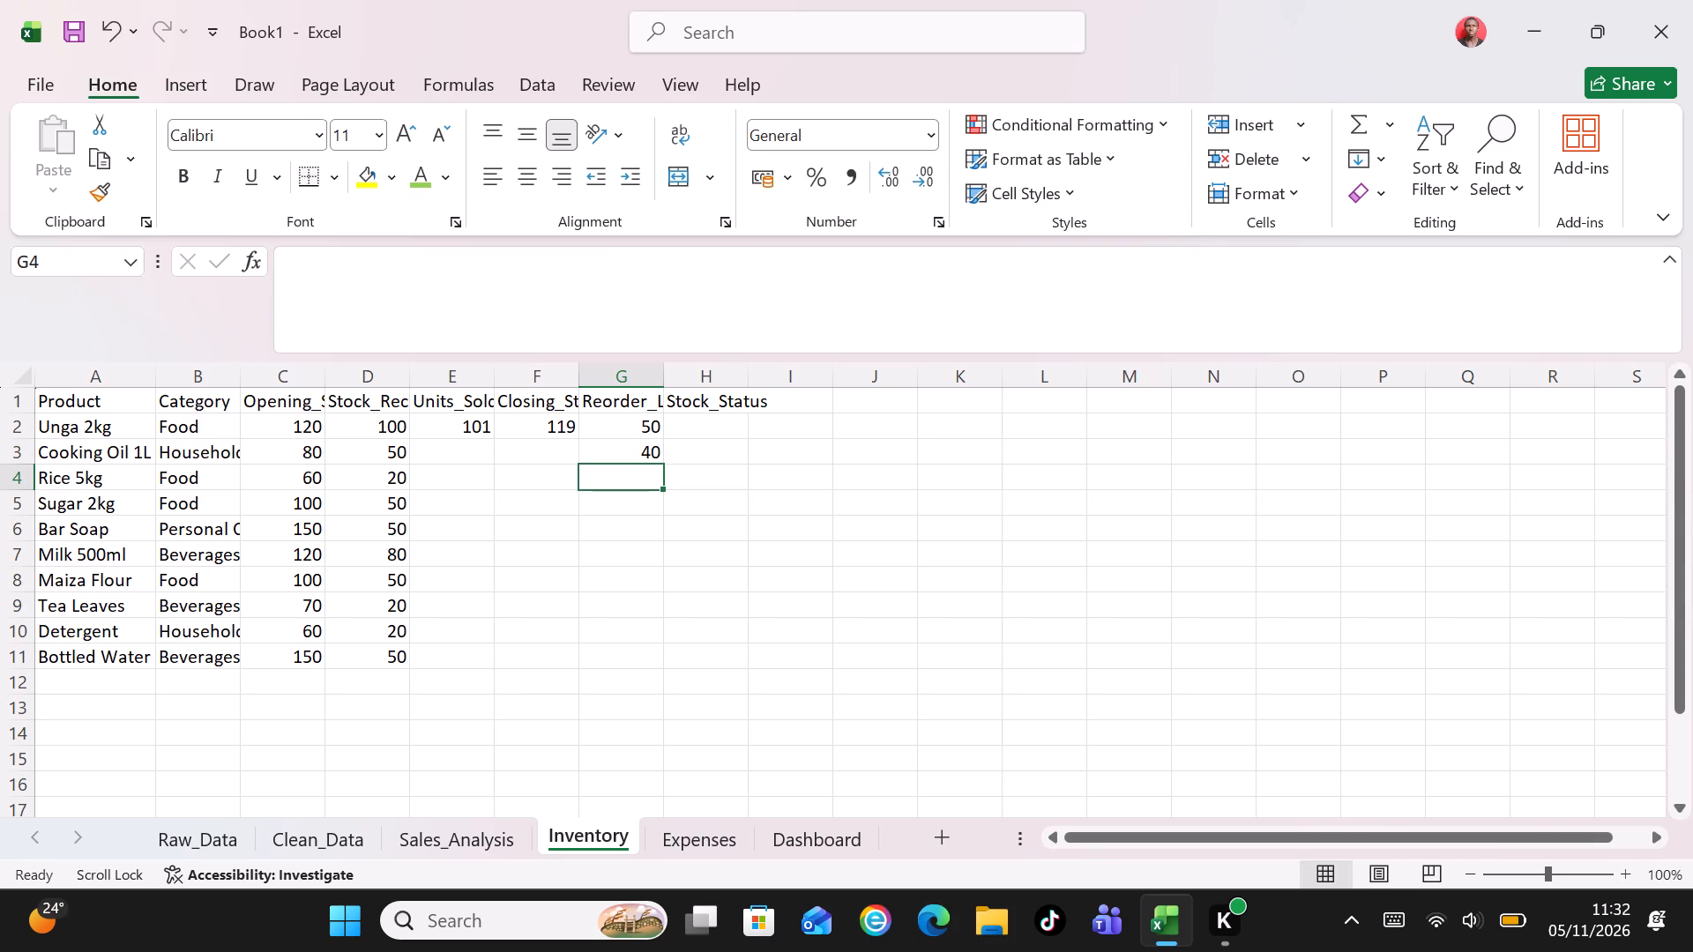
{"action": "type", "text": "30"}
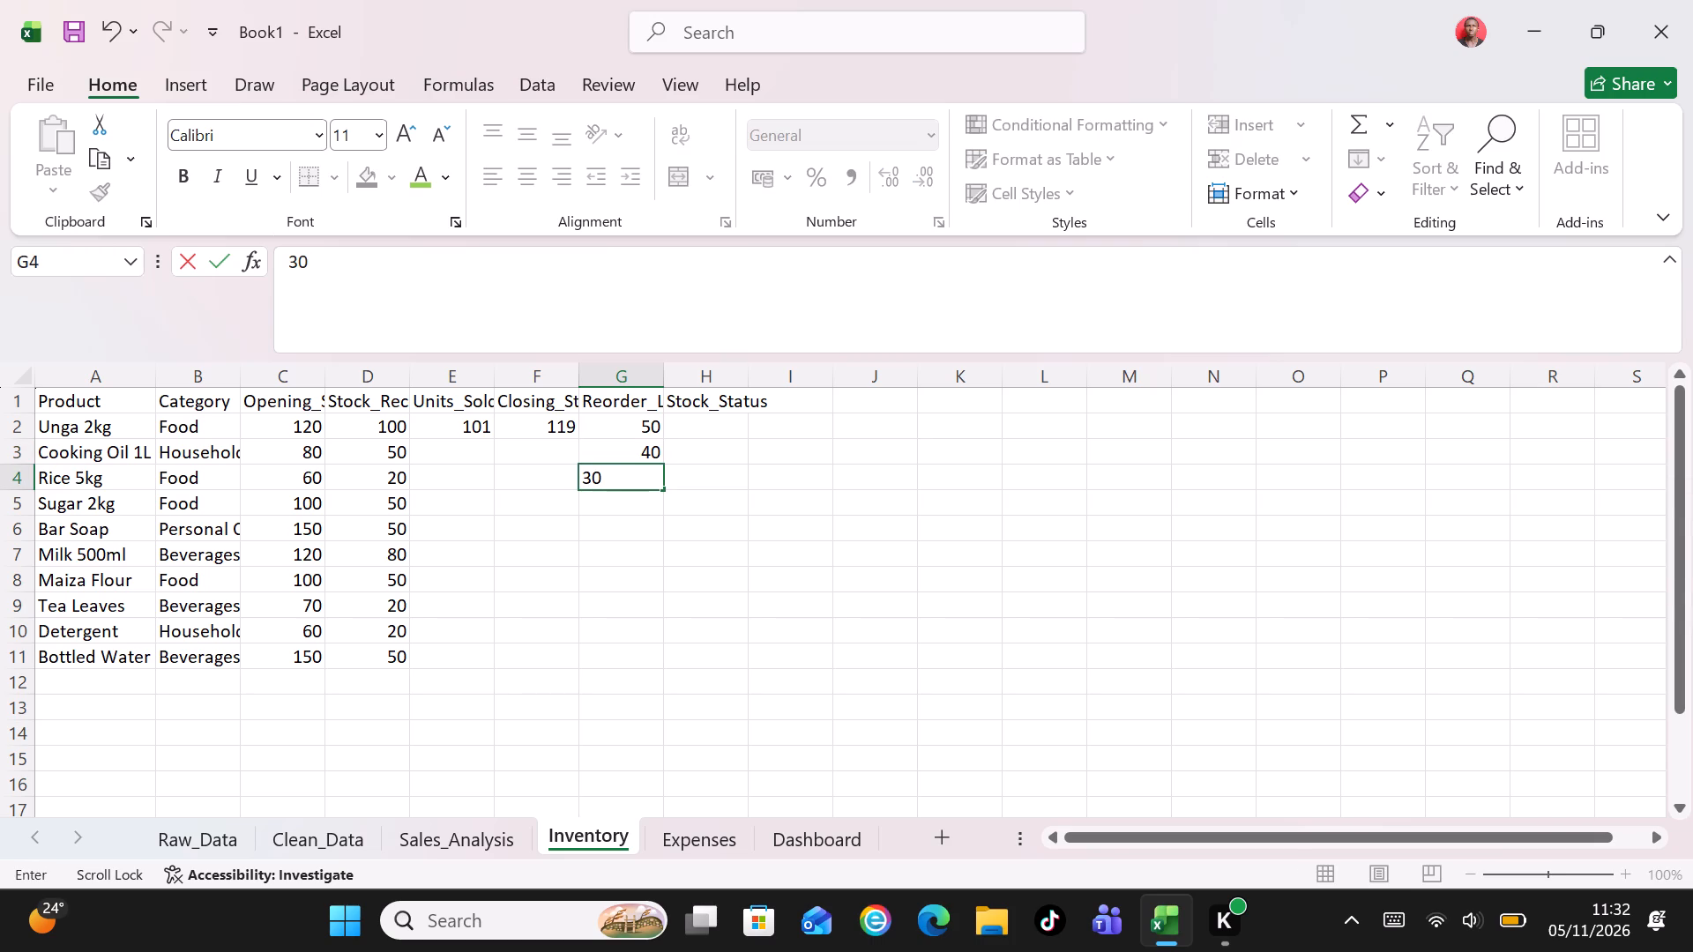
{"action": "key", "text": "Return"}
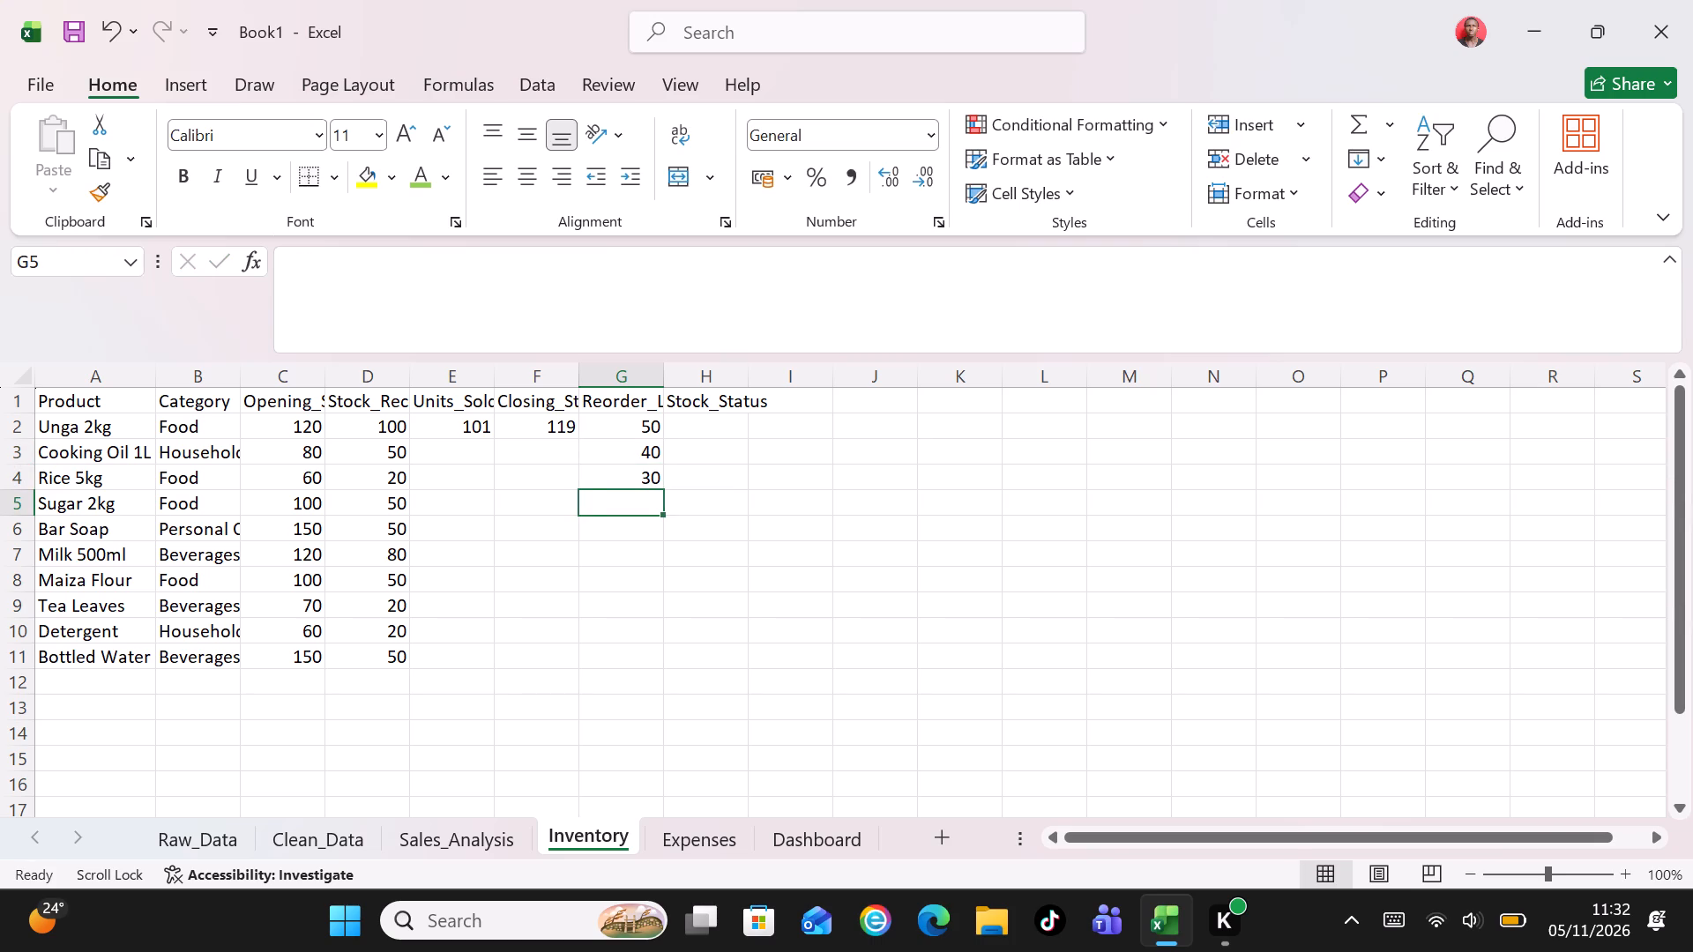
{"action": "key", "text": "4"}
{"action": "key", "text": "0"}
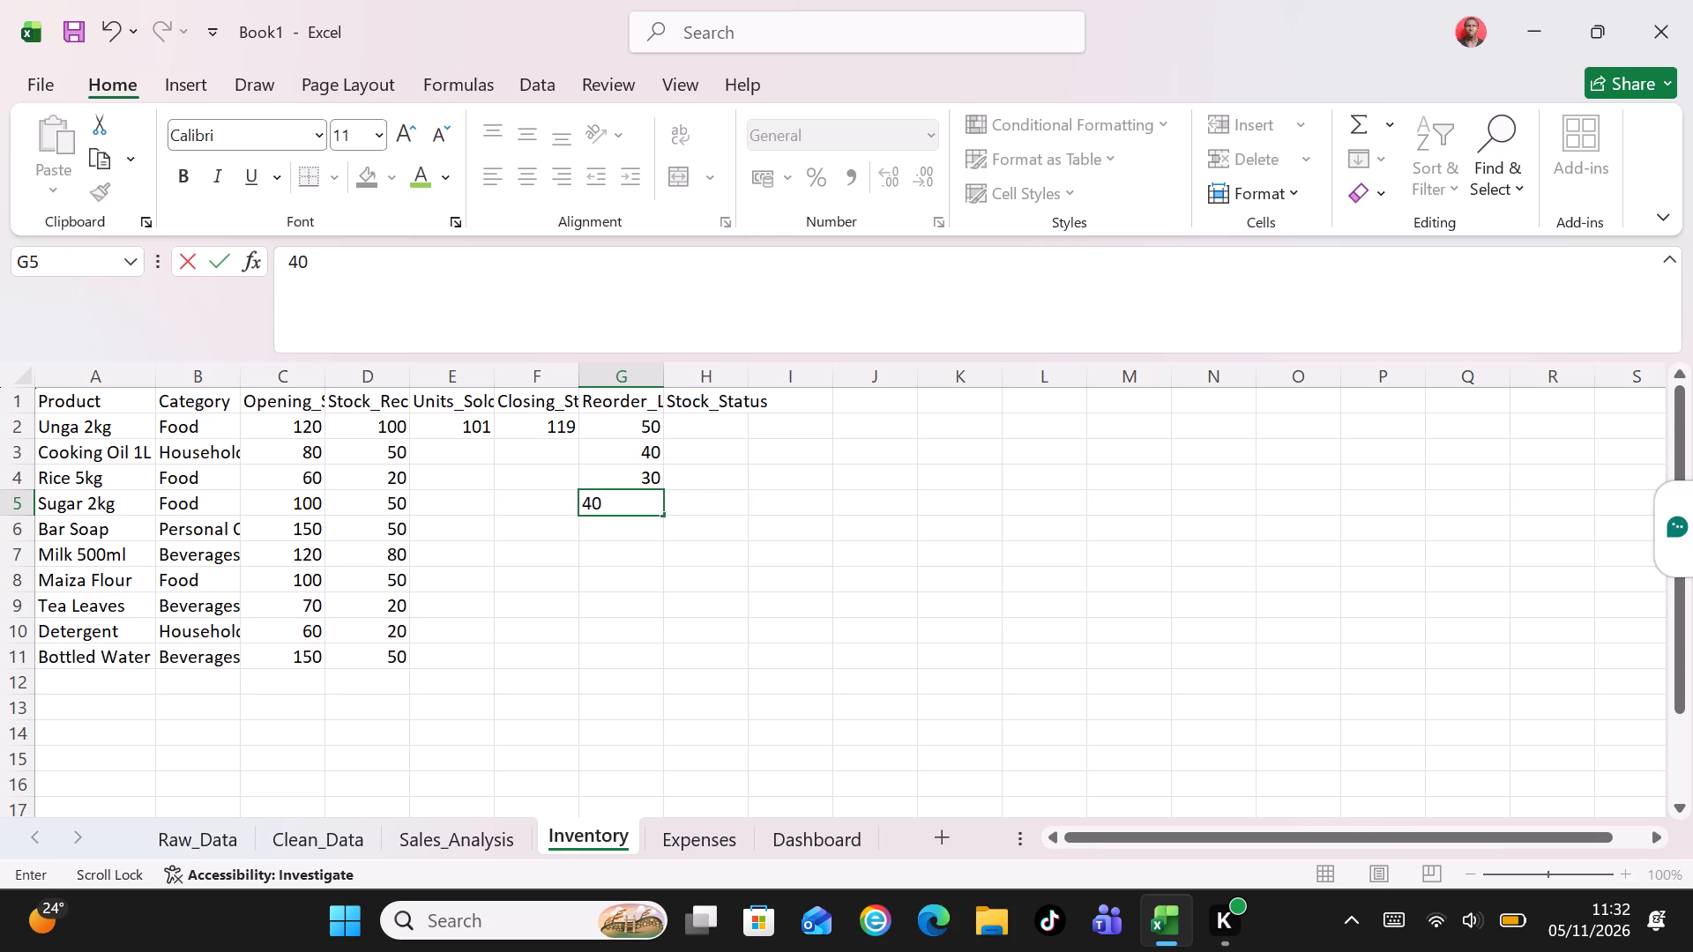
{"action": "key", "text": "Return"}
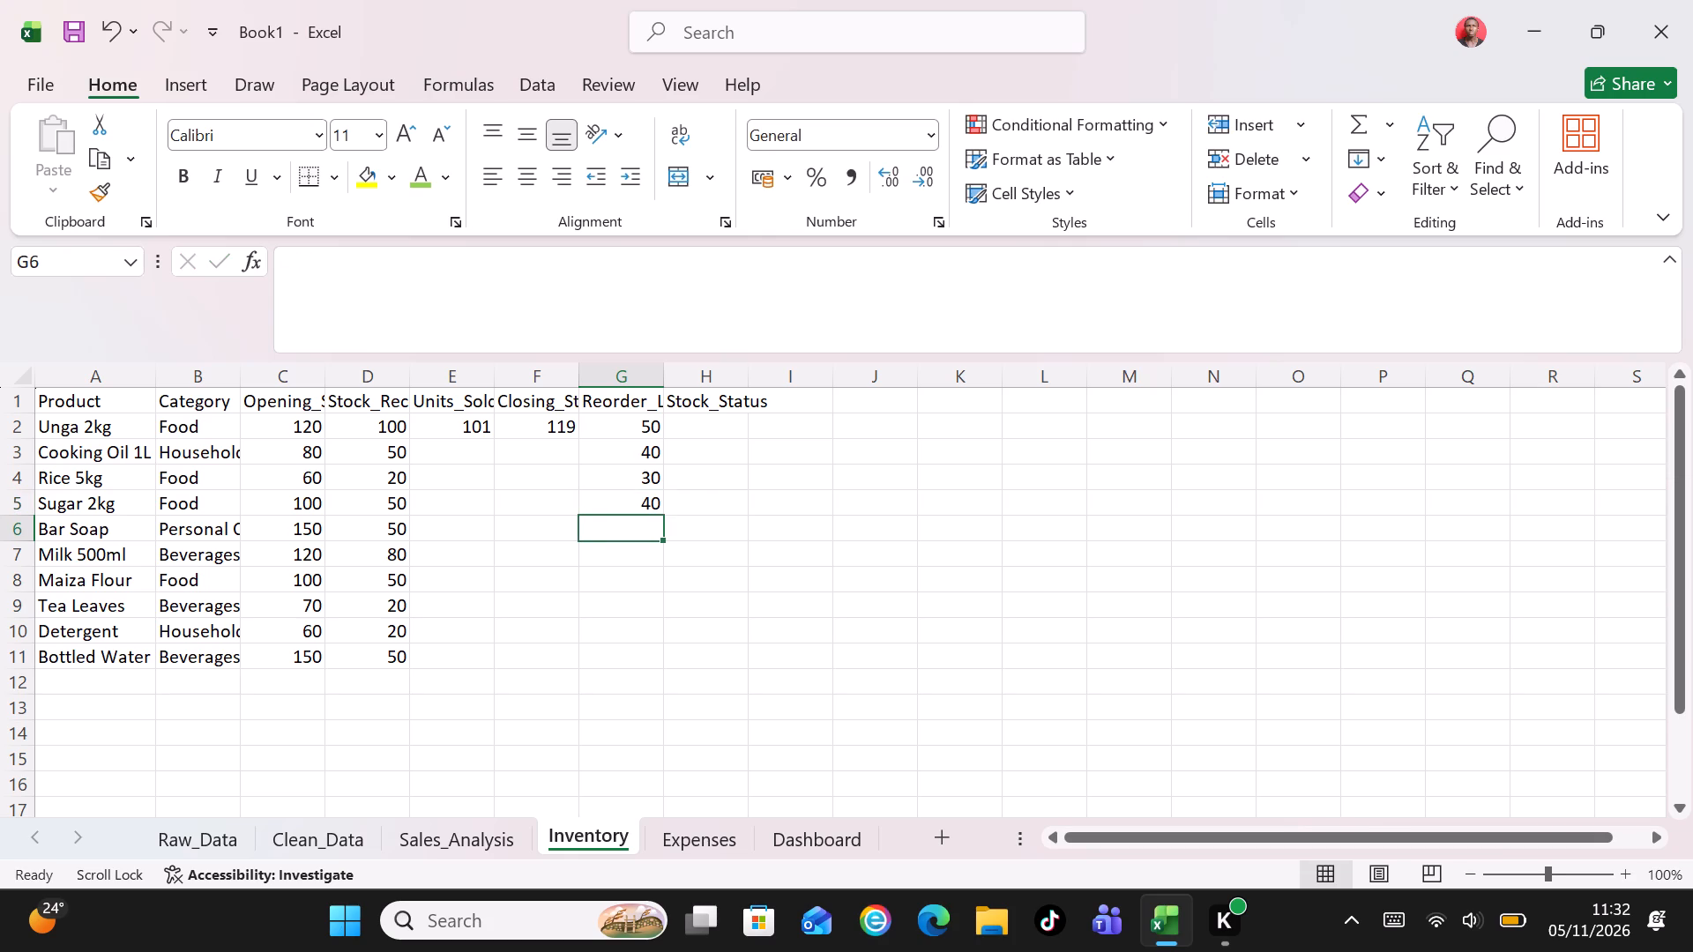
Enter the reorder levels 60, 50, 40, 30, 35 and 60 in cells G6 to G11, for Bar Soap through Bottled Water.
{"action": "type", "text": "60"}
{"action": "key", "text": "Return"}
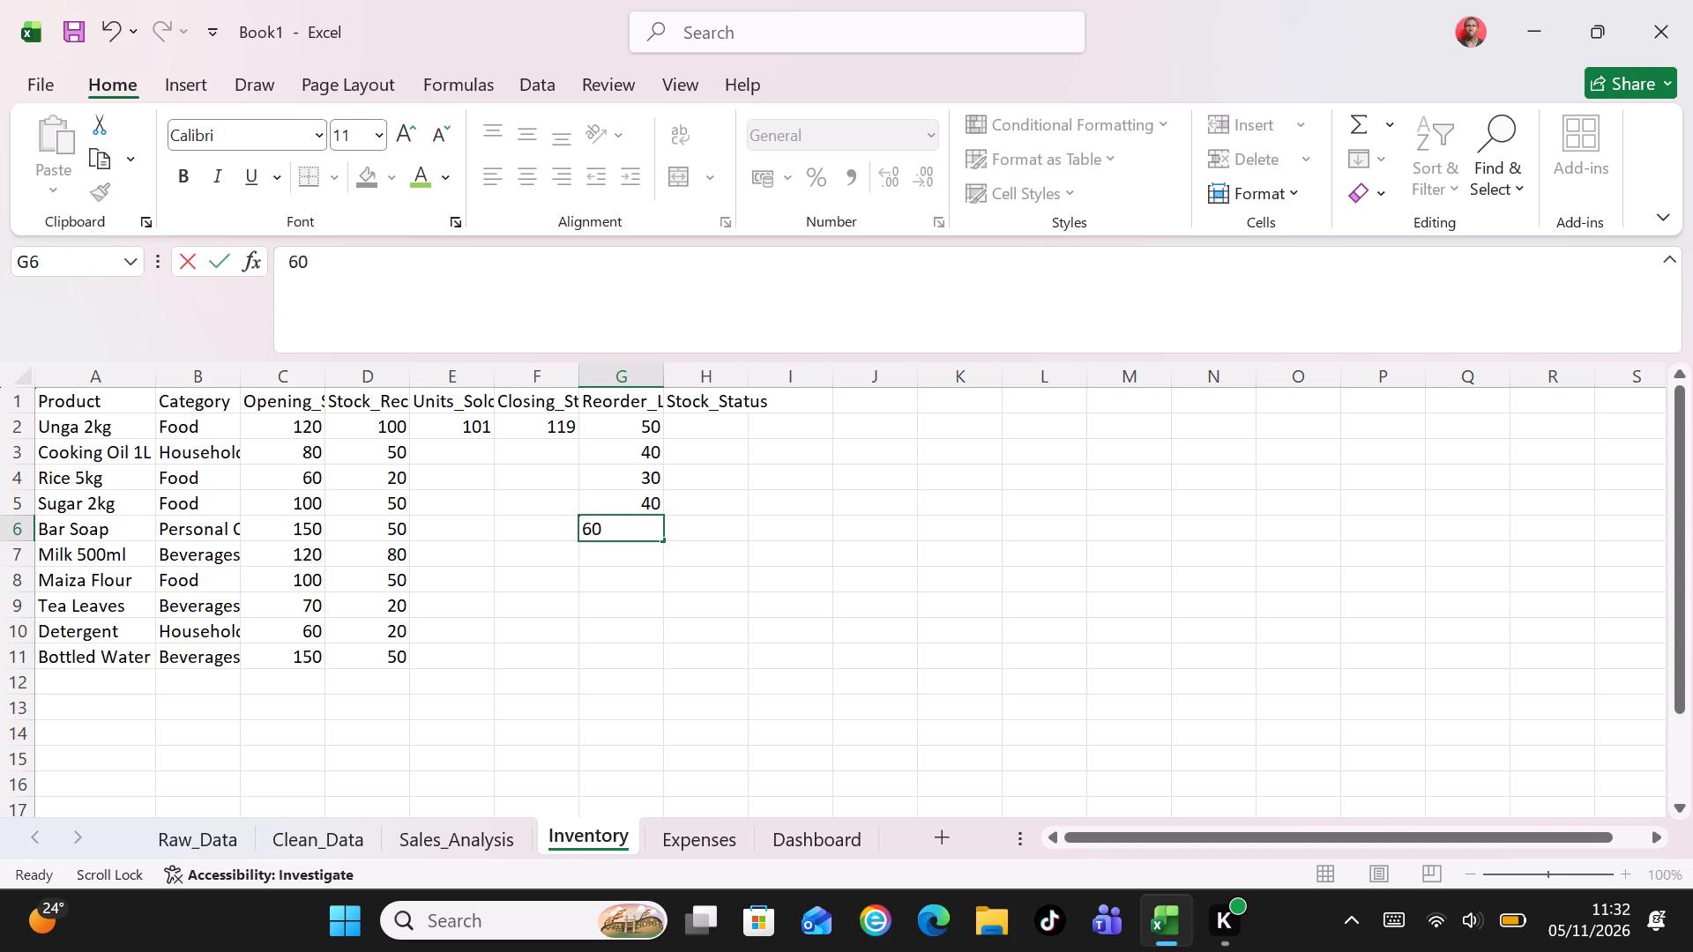
{"action": "type", "text": "50"}
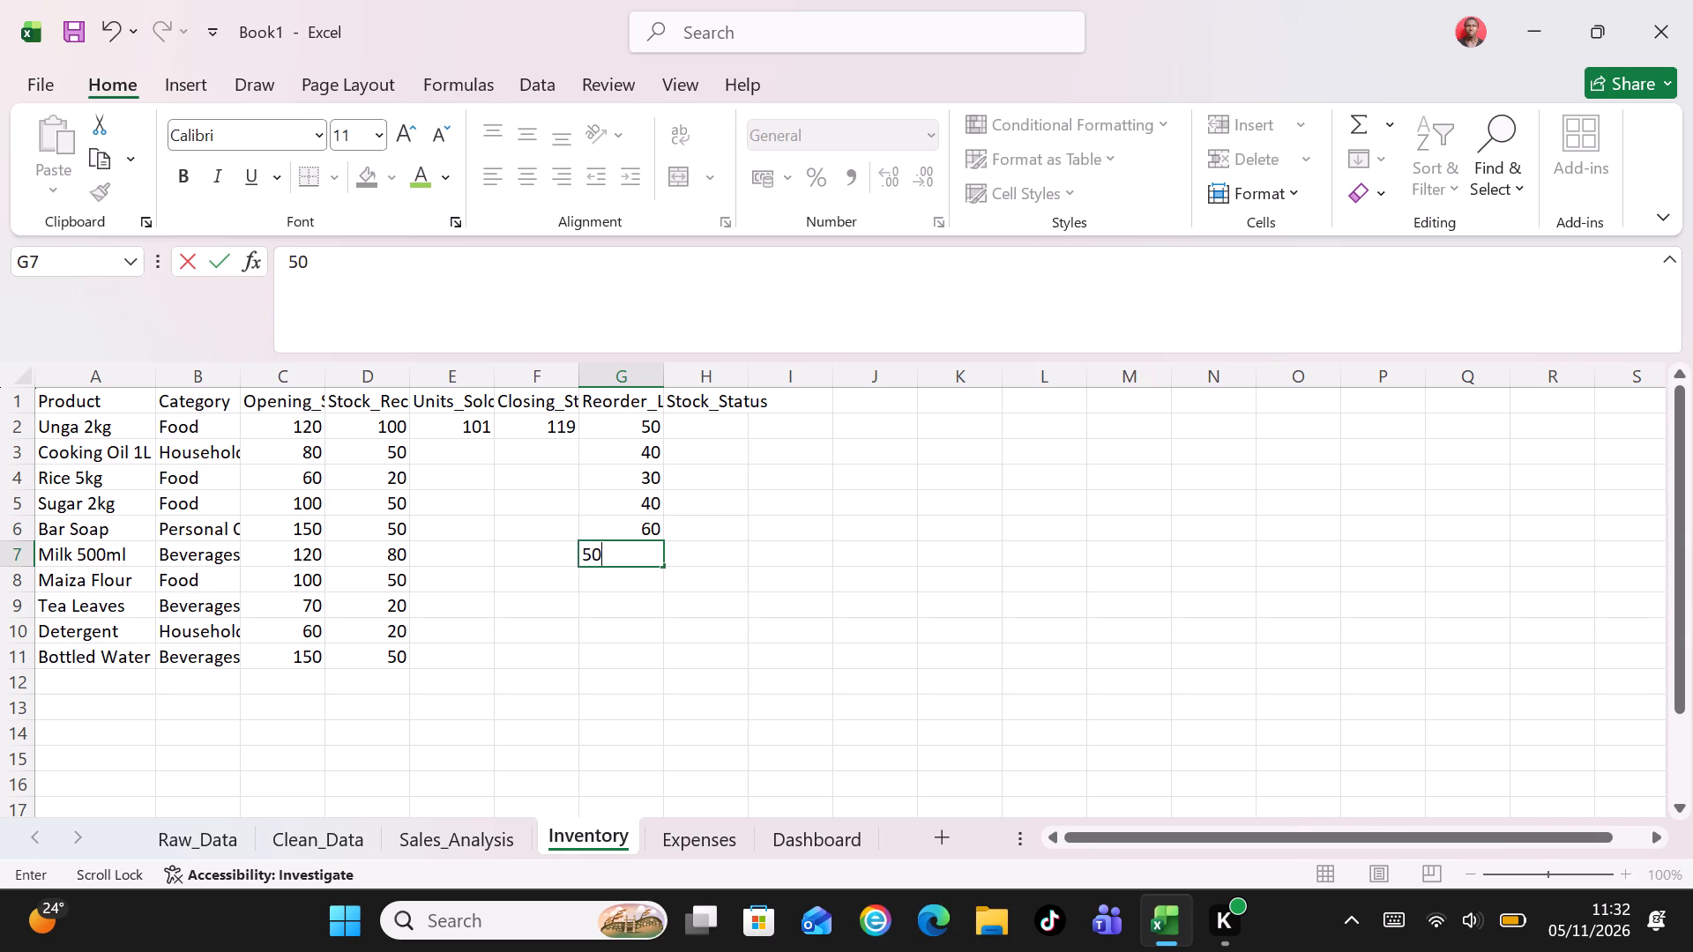
{"action": "key", "text": "Return"}
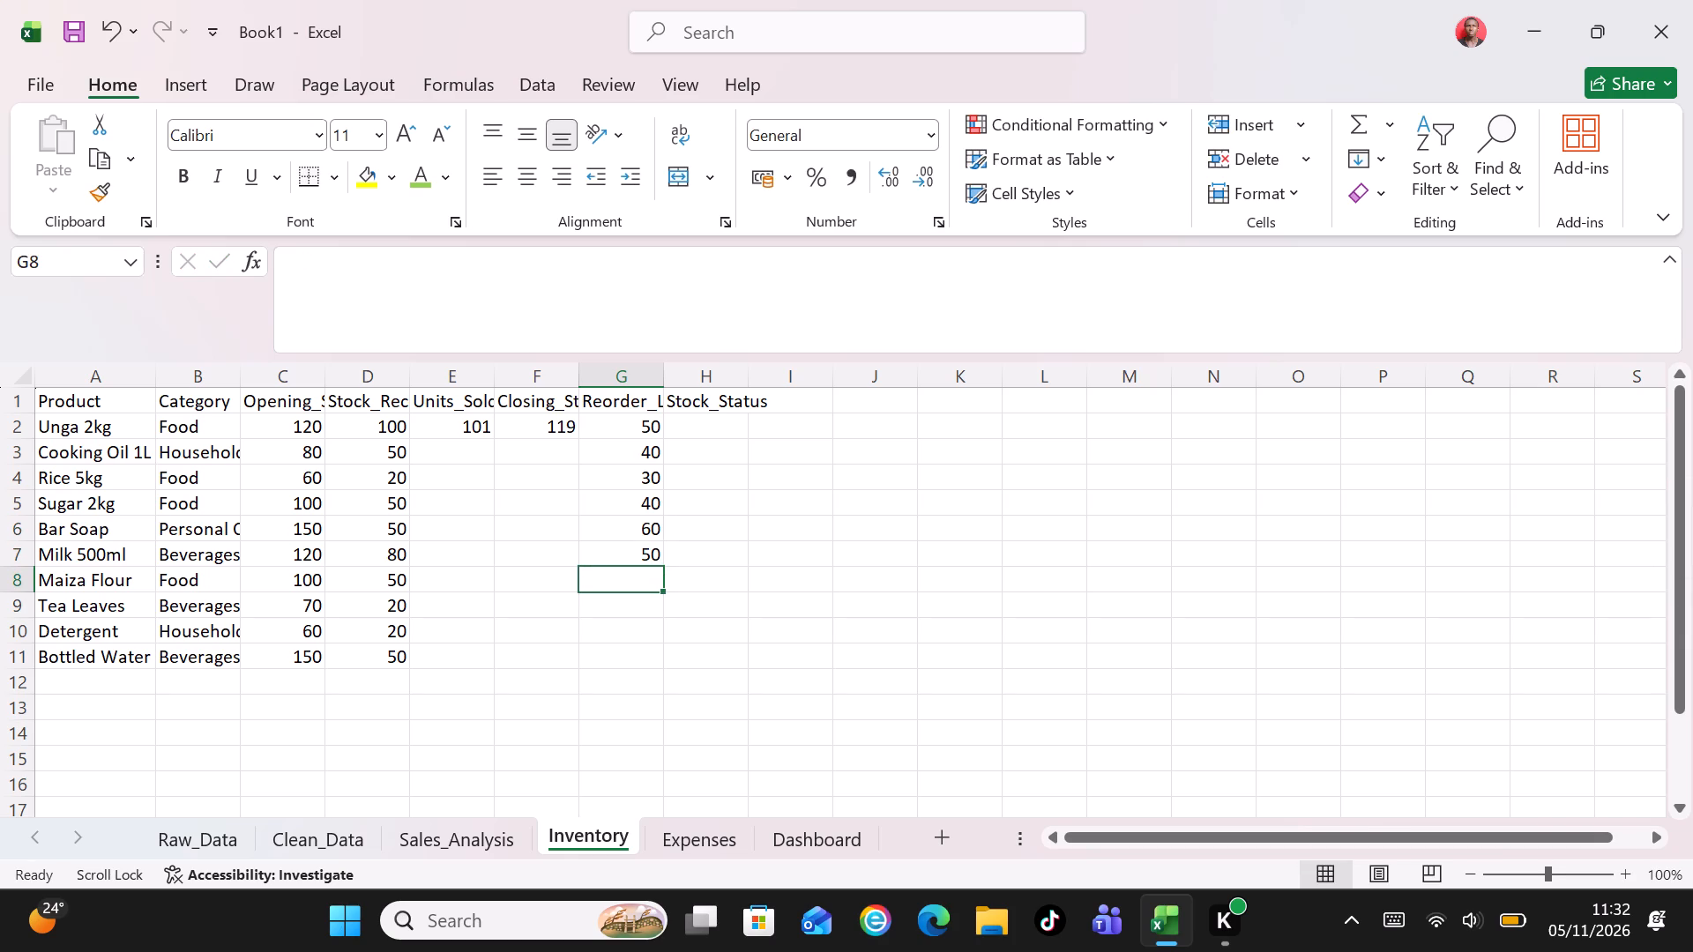
{"action": "type", "text": "40"}
{"action": "key", "text": "Return"}
{"action": "type", "text": "30"}
{"action": "key", "text": "Return"}
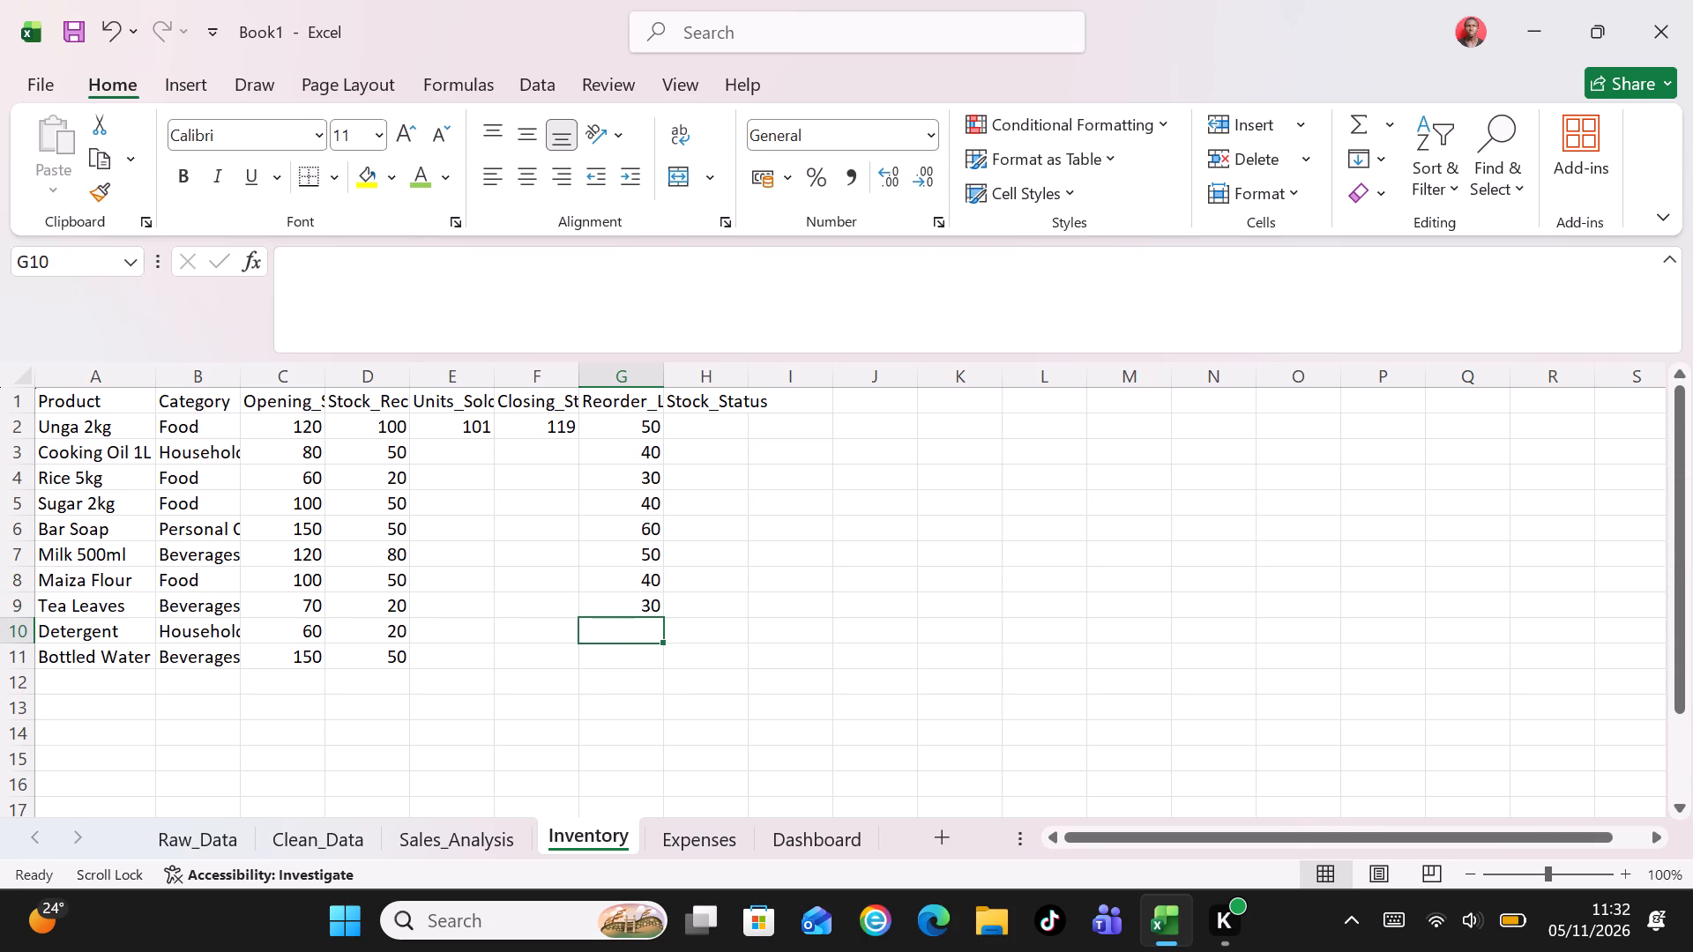
{"action": "type", "text": "35"}
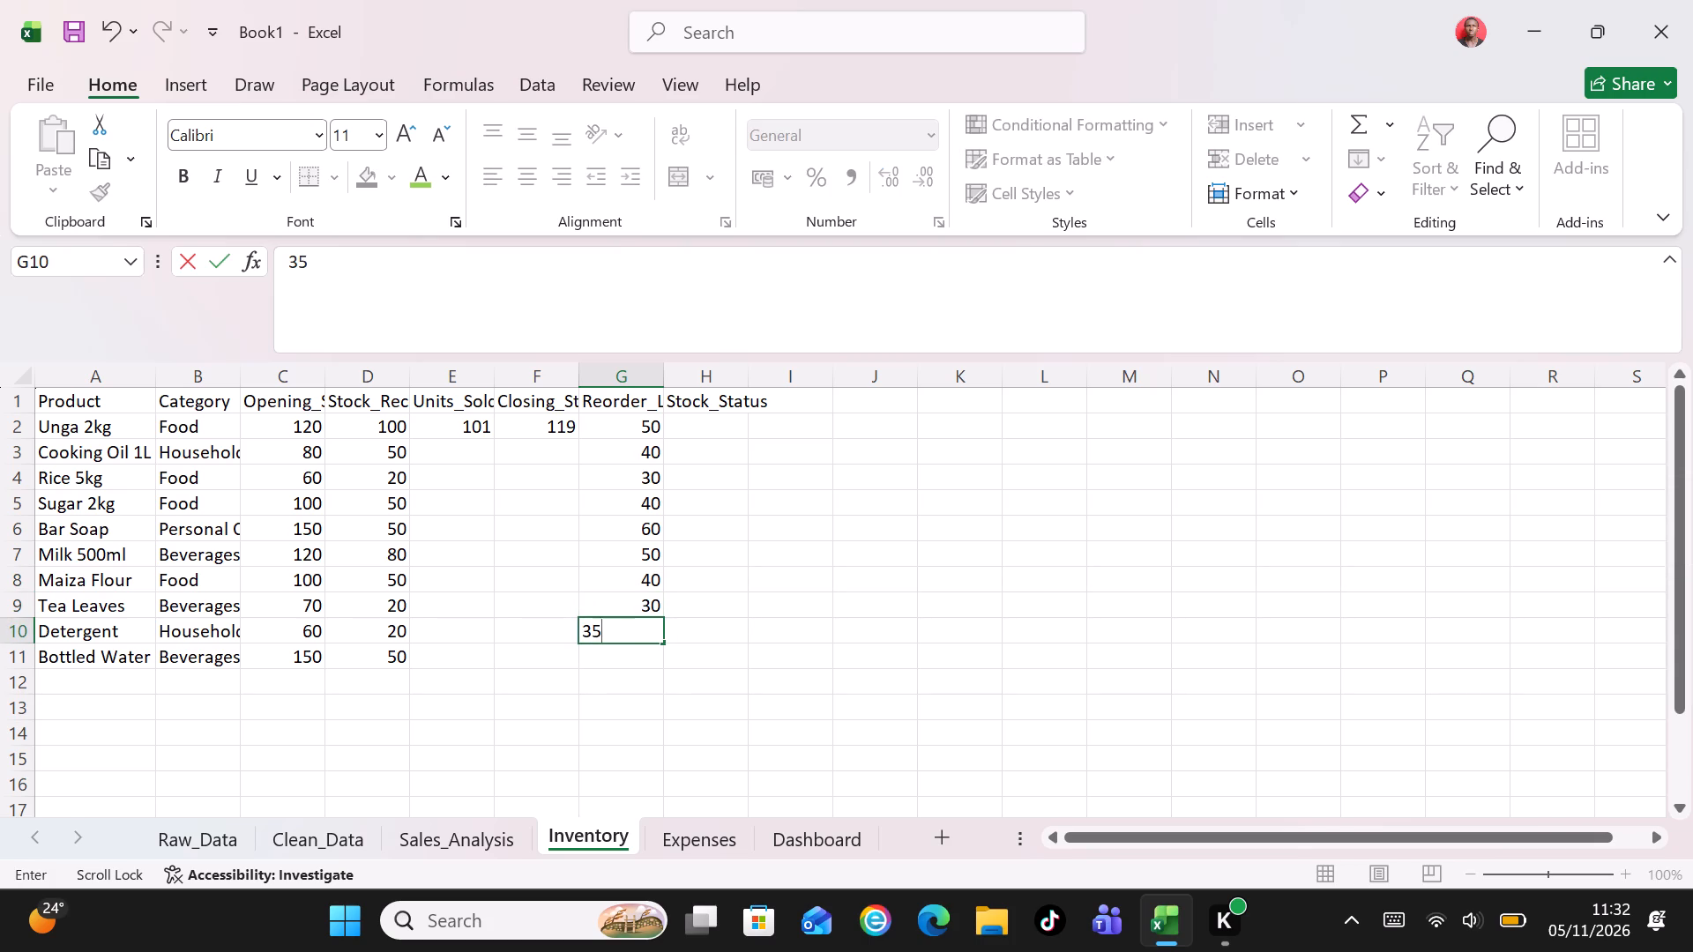
{"action": "key", "text": "Return"}
{"action": "type", "text": "60"}
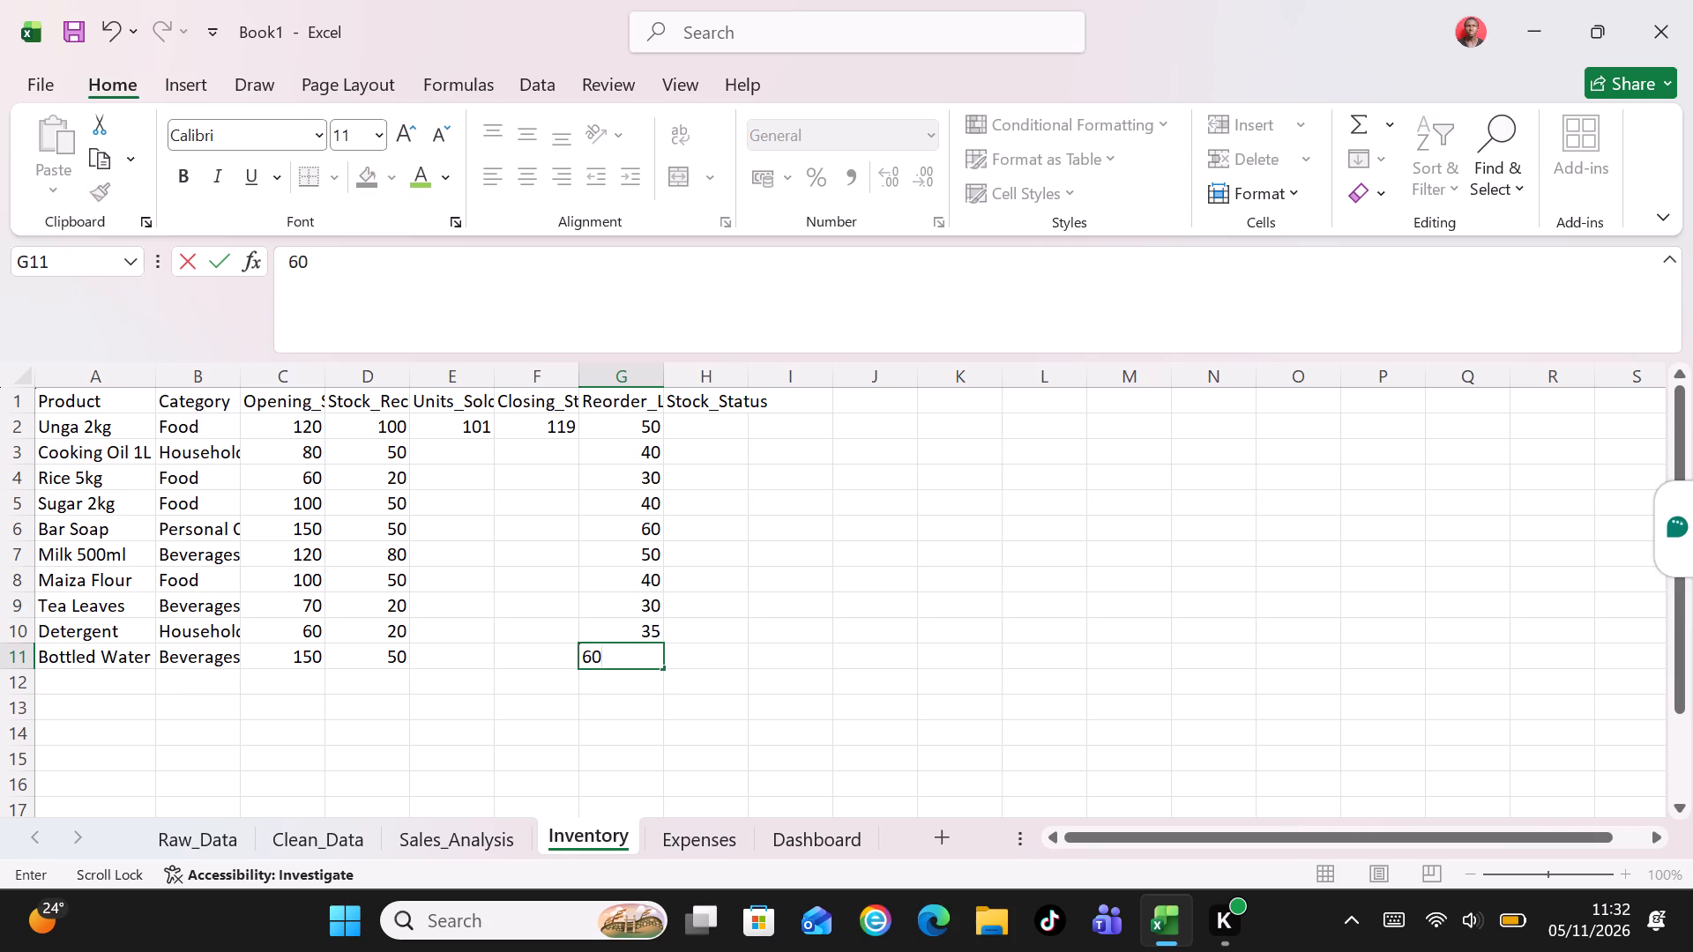
{"action": "key", "text": "Return"}
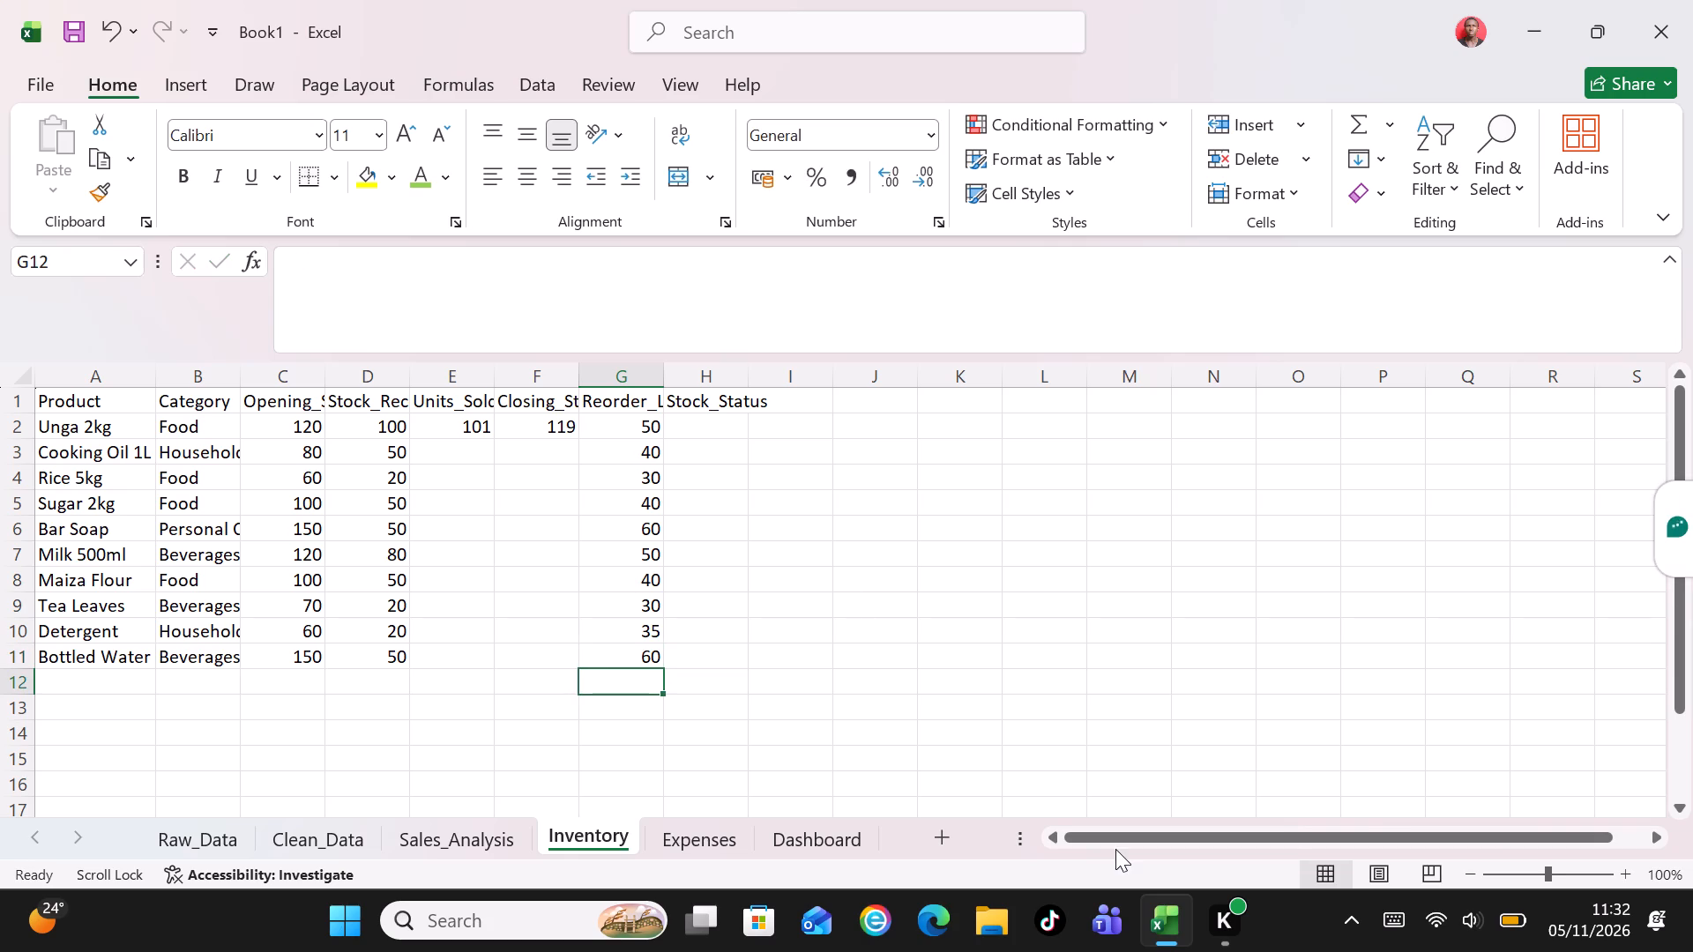